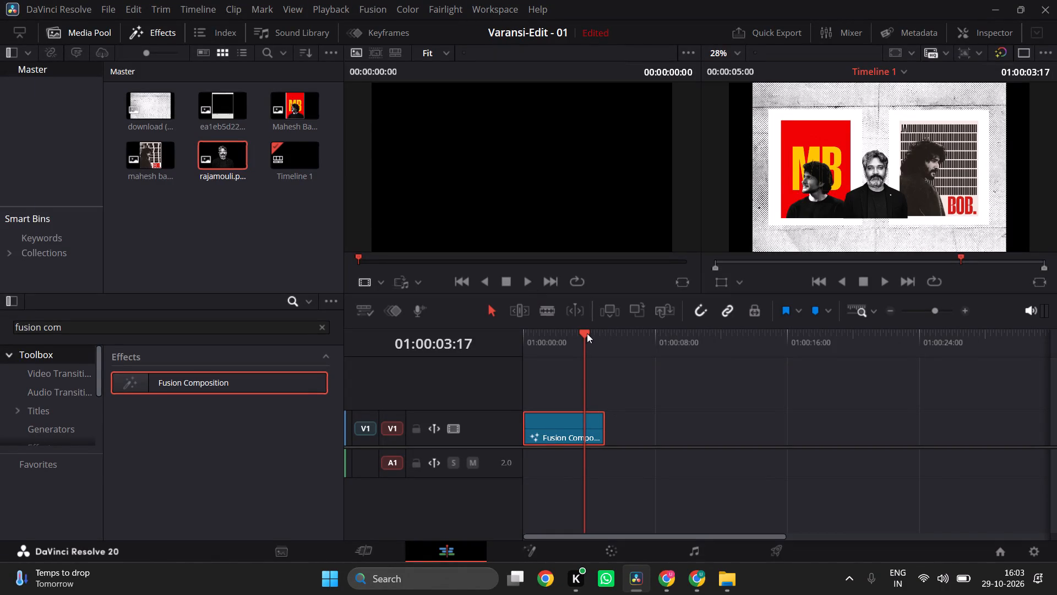
# On the Fusion page, reposition the rajamouli portrait with Transform3's pivot to about X 0.424, Y 0.298, between the two posters.
pyautogui.moveTo(582, 331); pyautogui.dragTo(554, 330)
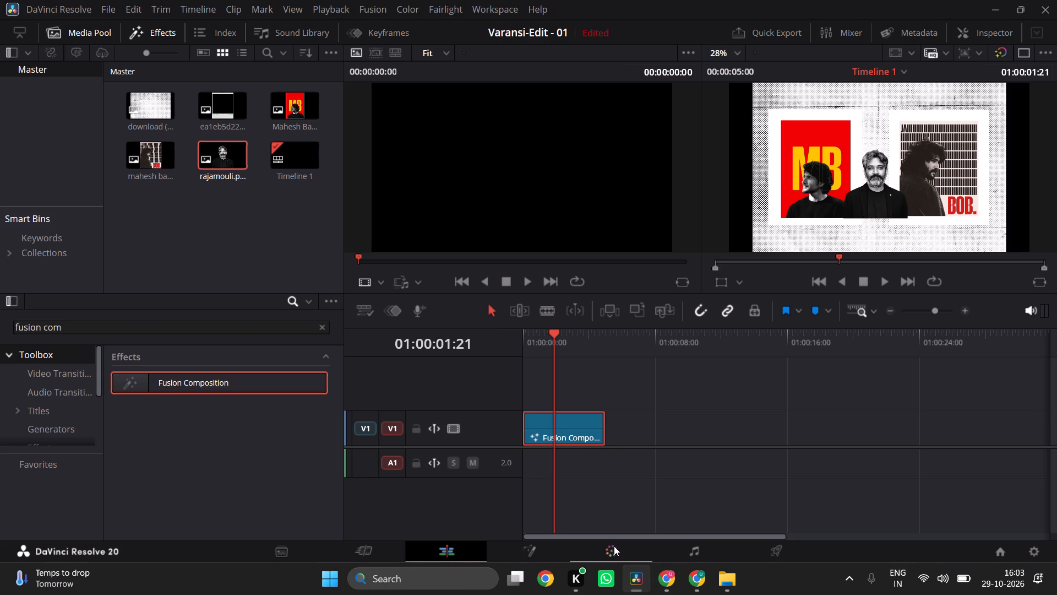
pyautogui.click(546, 547)
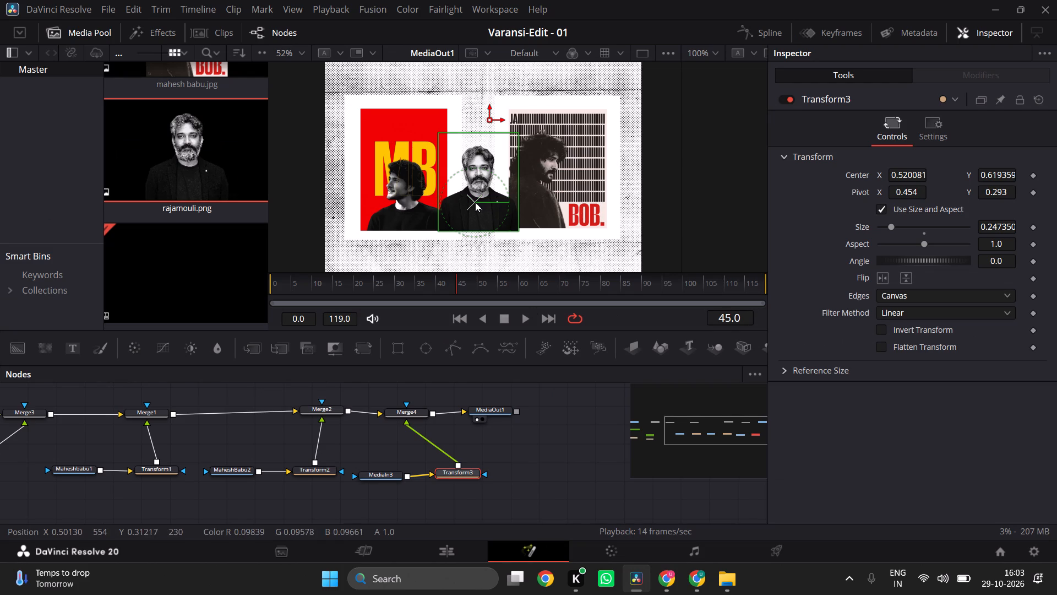
pyautogui.moveTo(475, 202); pyautogui.dragTo(538, 179)
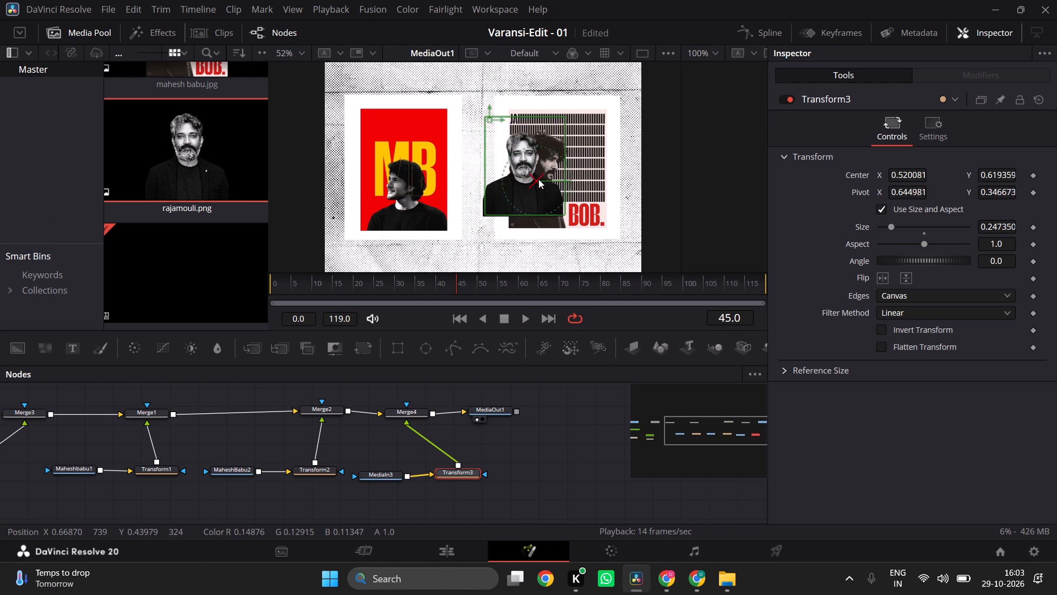
pyautogui.moveTo(538, 179); pyautogui.dragTo(479, 199)
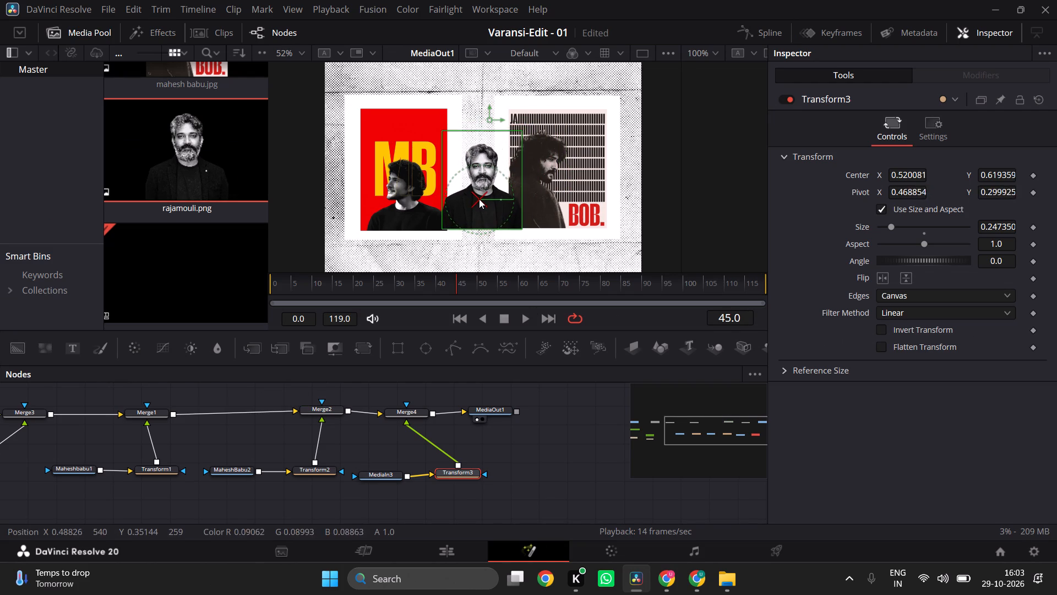
pyautogui.moveTo(479, 199); pyautogui.dragTo(477, 202)
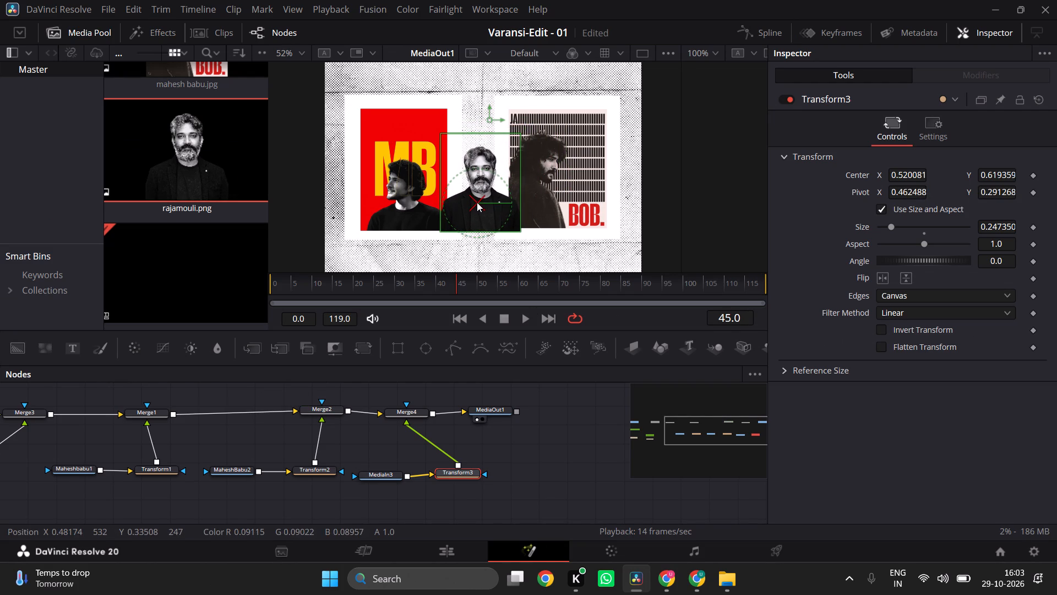
pyautogui.moveTo(477, 202); pyautogui.dragTo(470, 154)
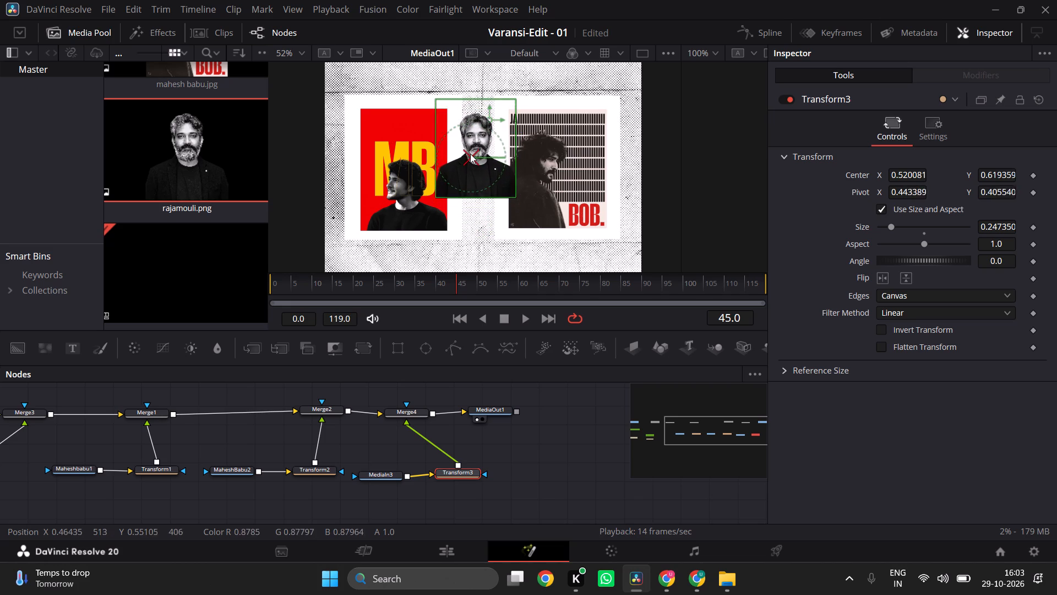
pyautogui.moveTo(470, 154); pyautogui.dragTo(468, 112)
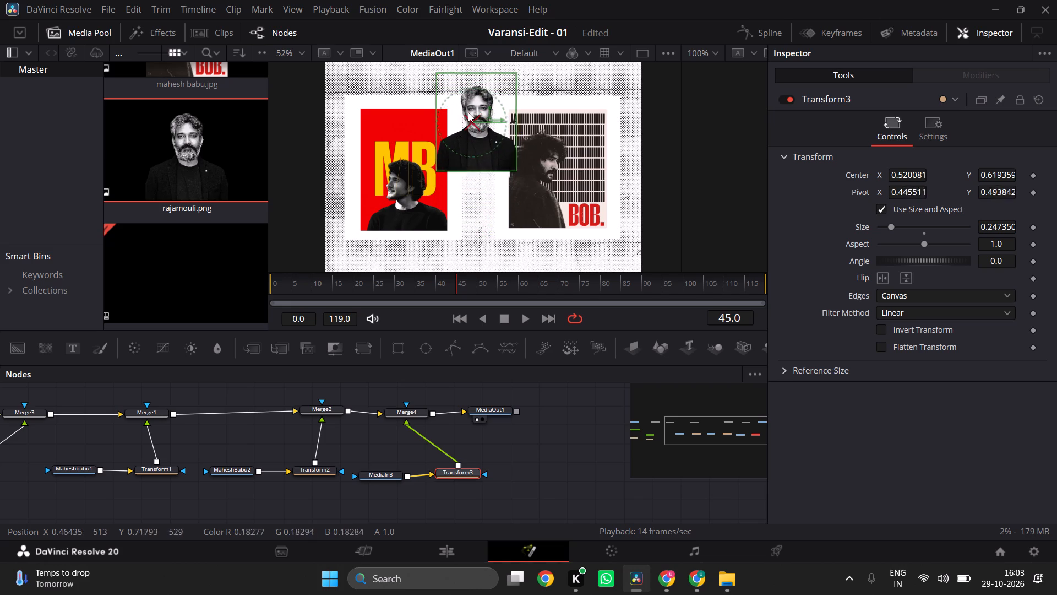
pyautogui.moveTo(468, 112); pyautogui.dragTo(454, 195)
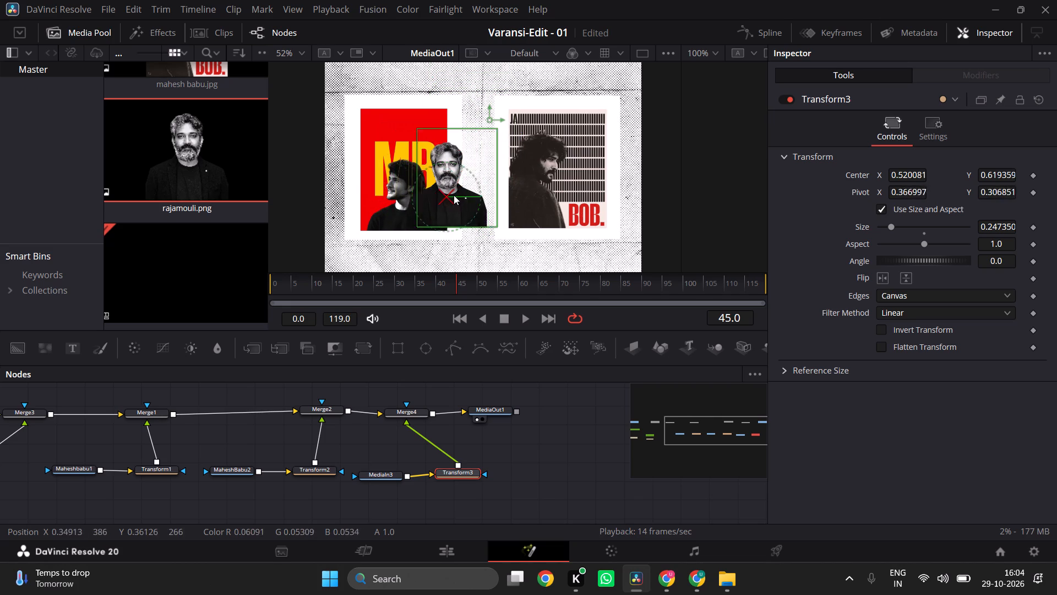
pyautogui.moveTo(454, 195); pyautogui.dragTo(465, 199)
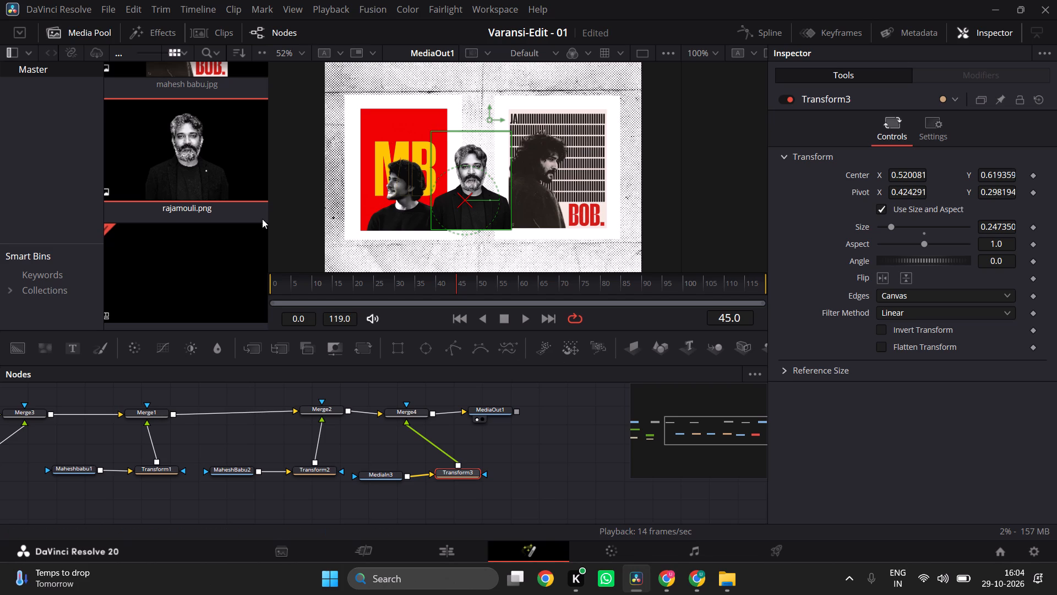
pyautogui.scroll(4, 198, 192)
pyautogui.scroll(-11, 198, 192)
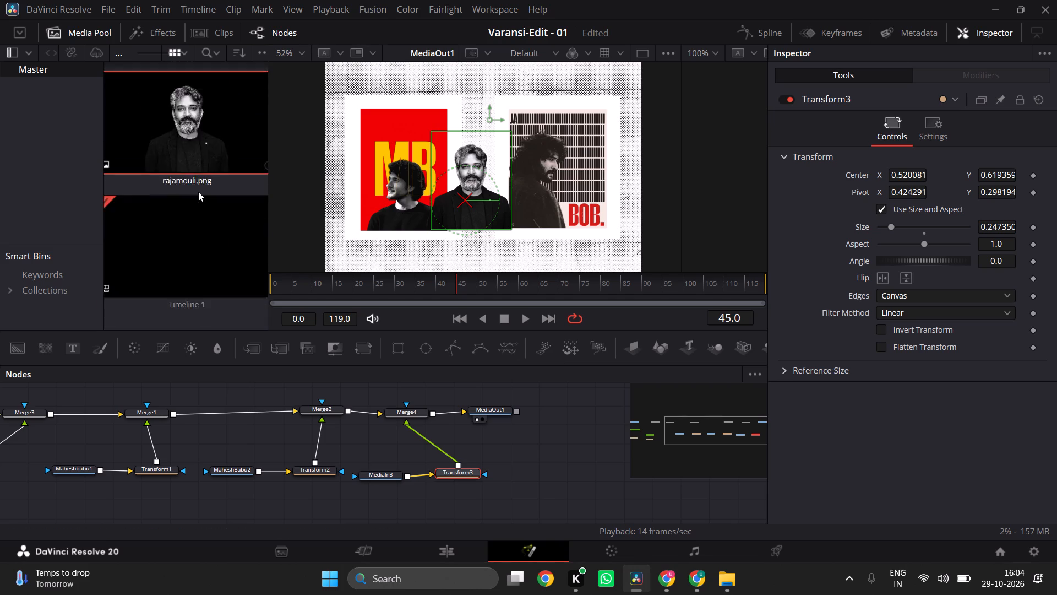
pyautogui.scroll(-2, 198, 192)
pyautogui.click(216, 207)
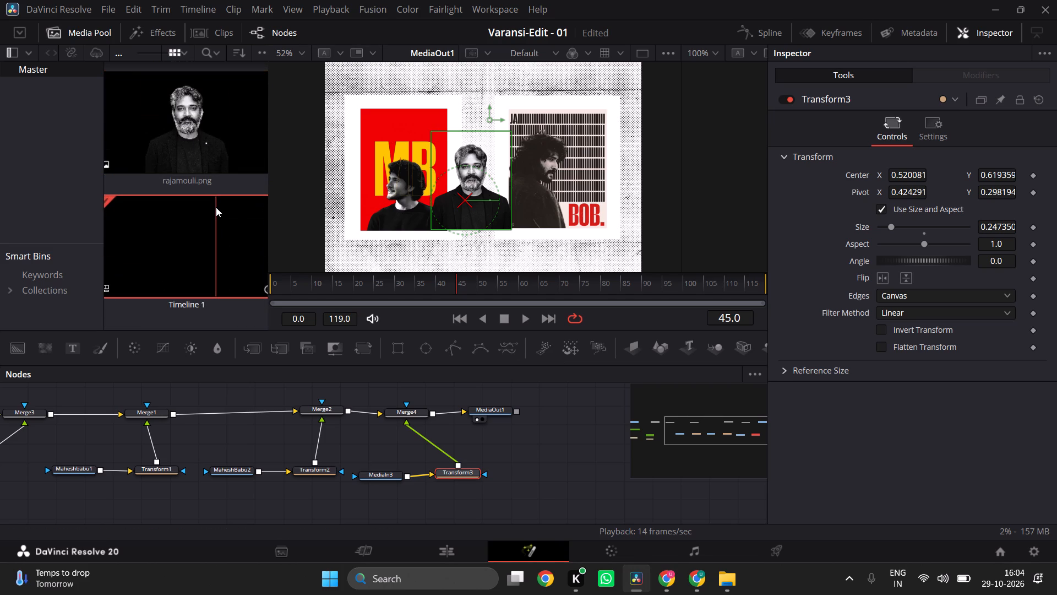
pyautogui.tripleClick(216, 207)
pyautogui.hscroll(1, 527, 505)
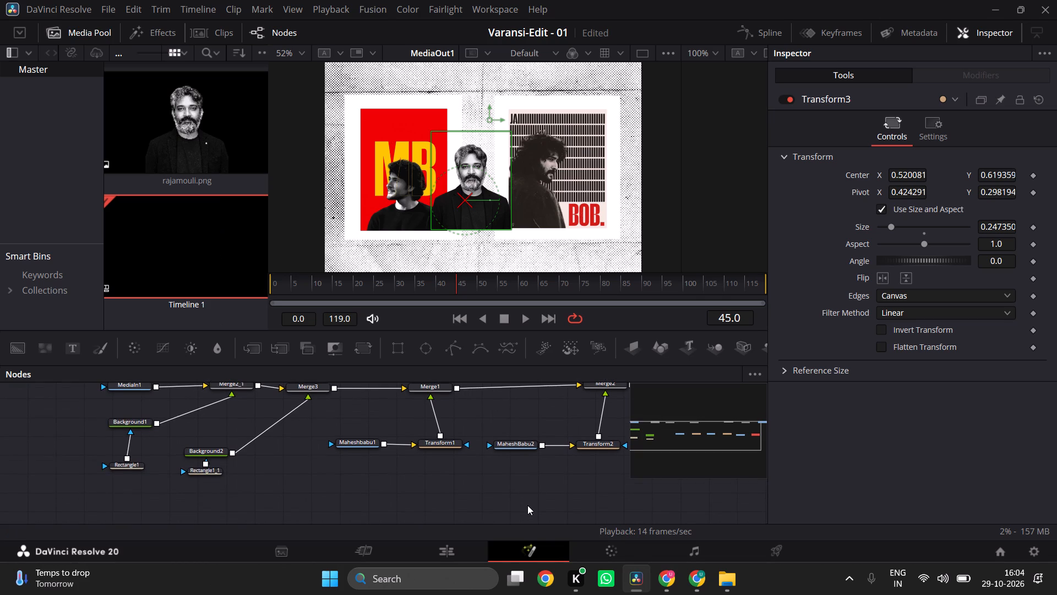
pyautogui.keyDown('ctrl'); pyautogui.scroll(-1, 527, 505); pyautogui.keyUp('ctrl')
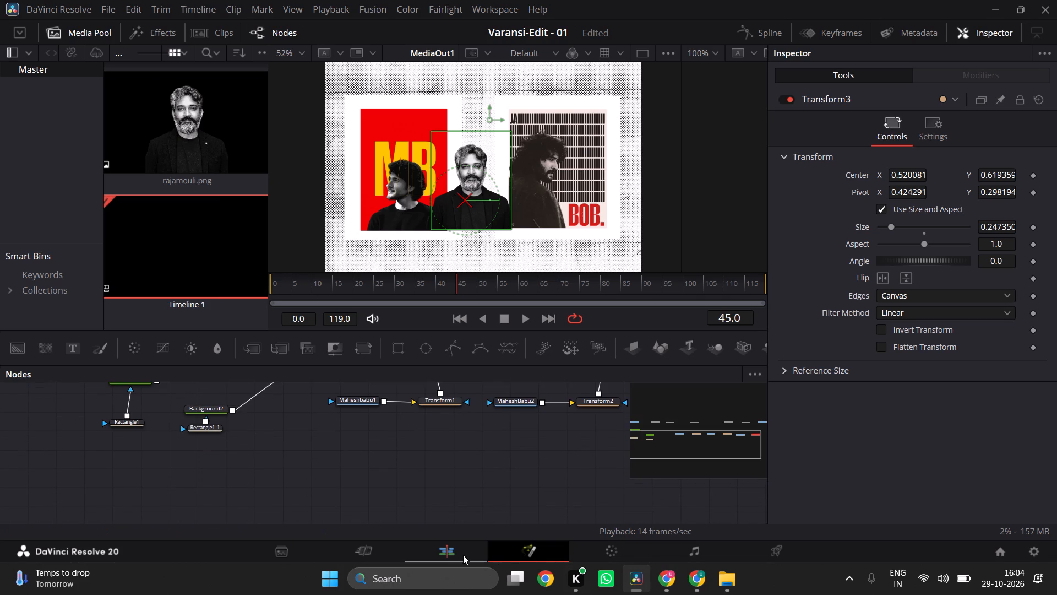
# On the Edit page, add a second Fusion Composition to track V1, leaving a gap after the first clip.
pyautogui.click(459, 554)
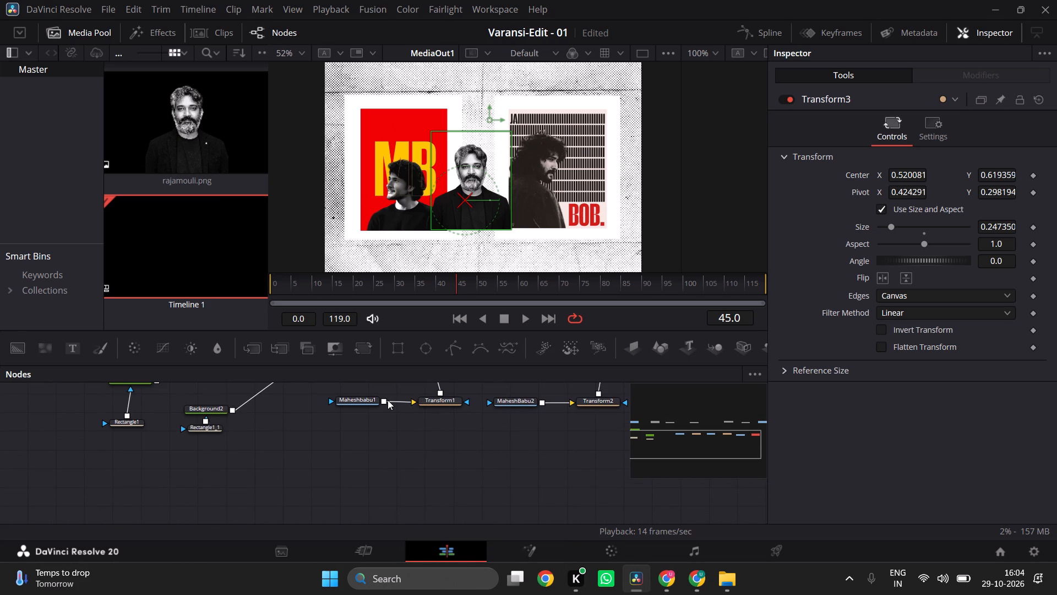
pyautogui.moveTo(223, 391); pyautogui.dragTo(352, 398)
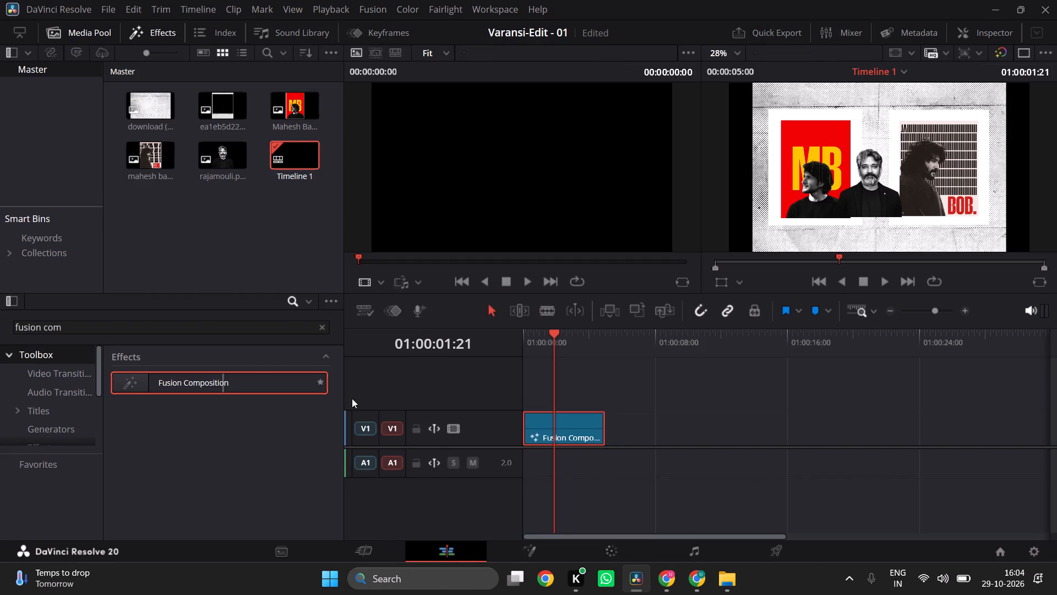
pyautogui.moveTo(352, 398); pyautogui.dragTo(598, 374)
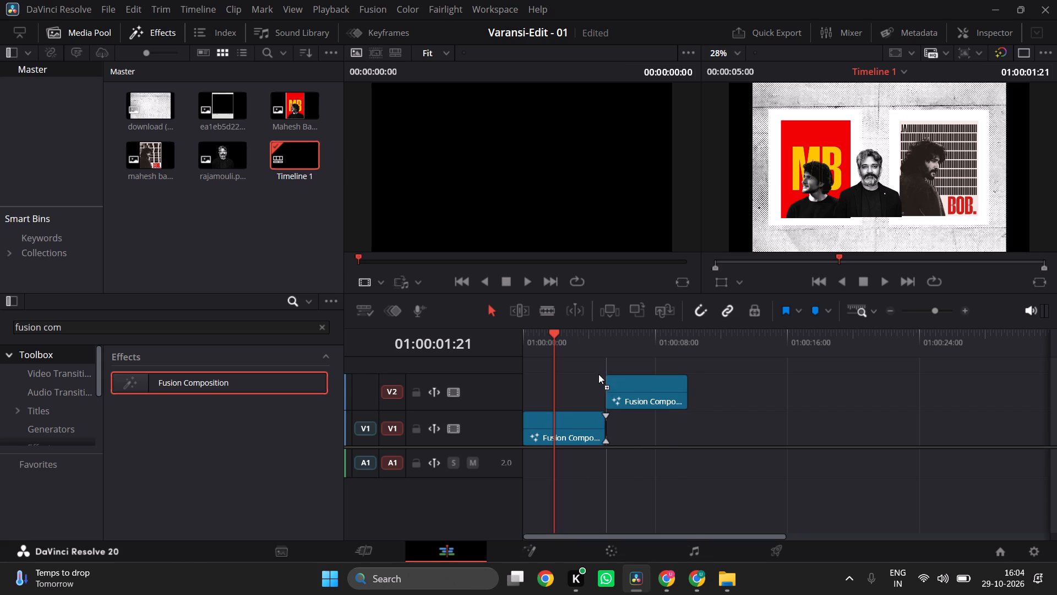
pyautogui.moveTo(598, 374); pyautogui.dragTo(633, 462)
# Select the second Fusion Composition clip and go to the Fusion page to examine the node graph.
pyautogui.click(678, 419)
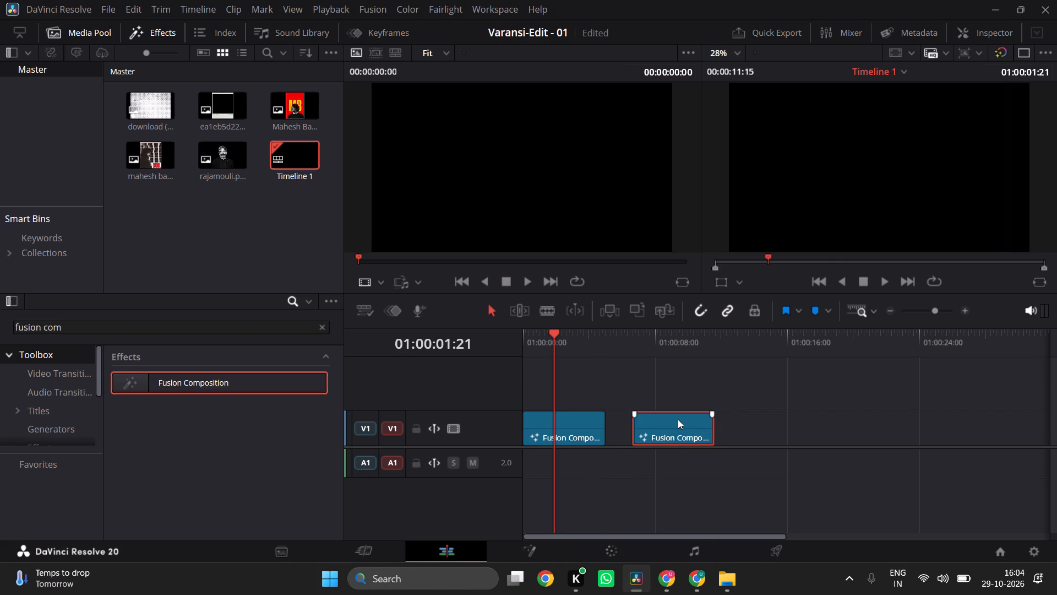
pyautogui.click(528, 544)
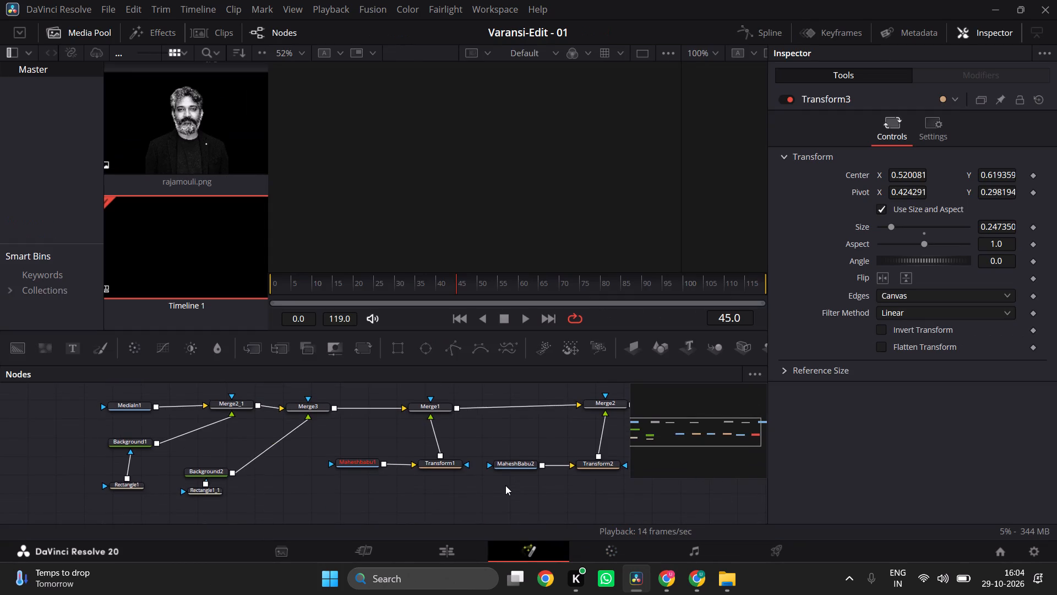
pyautogui.hscroll(-1, 505, 485)
pyautogui.hscroll(1, 505, 485)
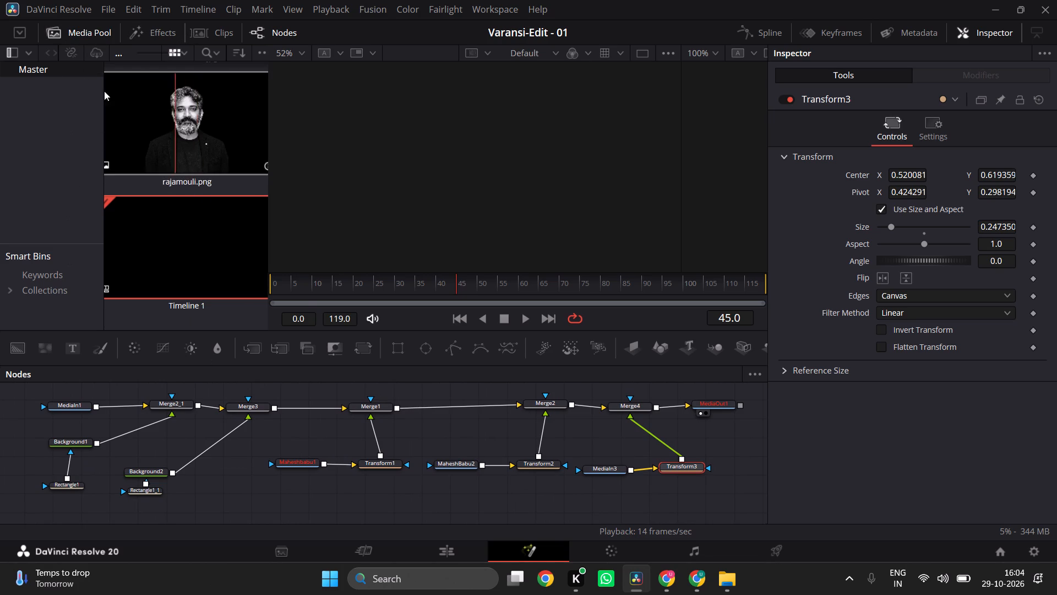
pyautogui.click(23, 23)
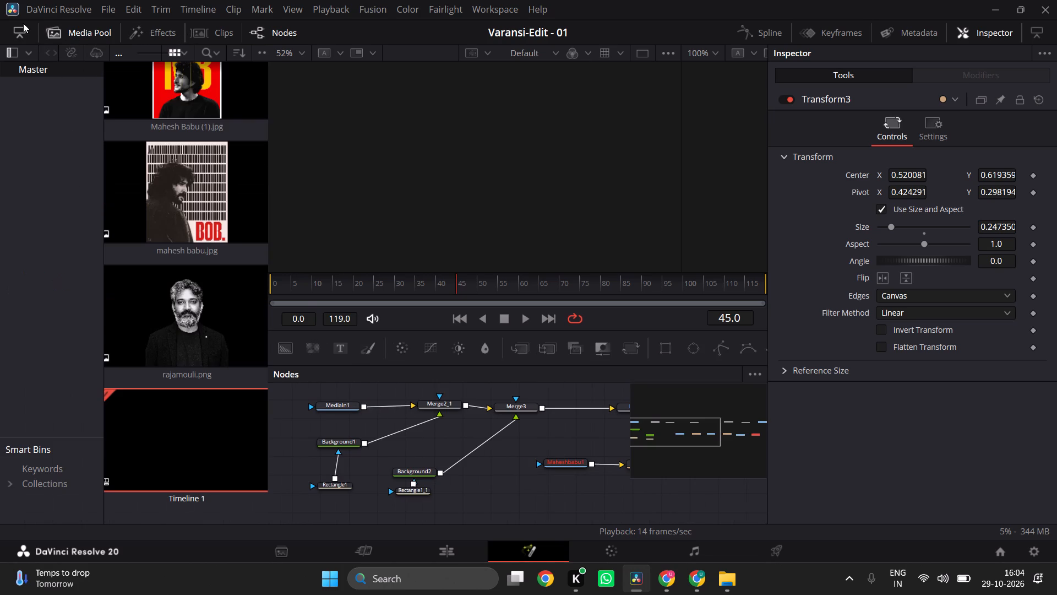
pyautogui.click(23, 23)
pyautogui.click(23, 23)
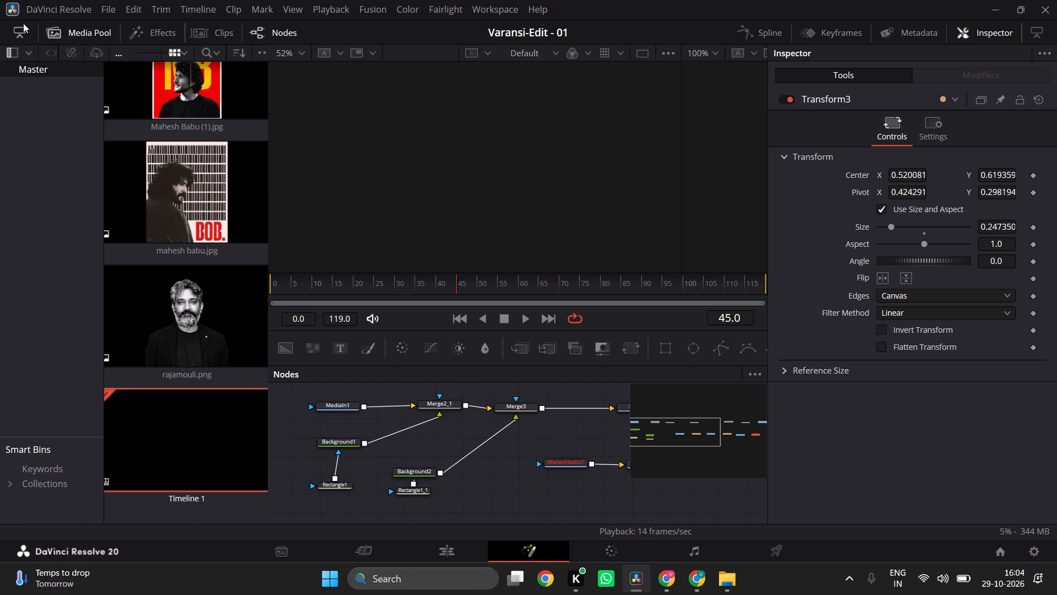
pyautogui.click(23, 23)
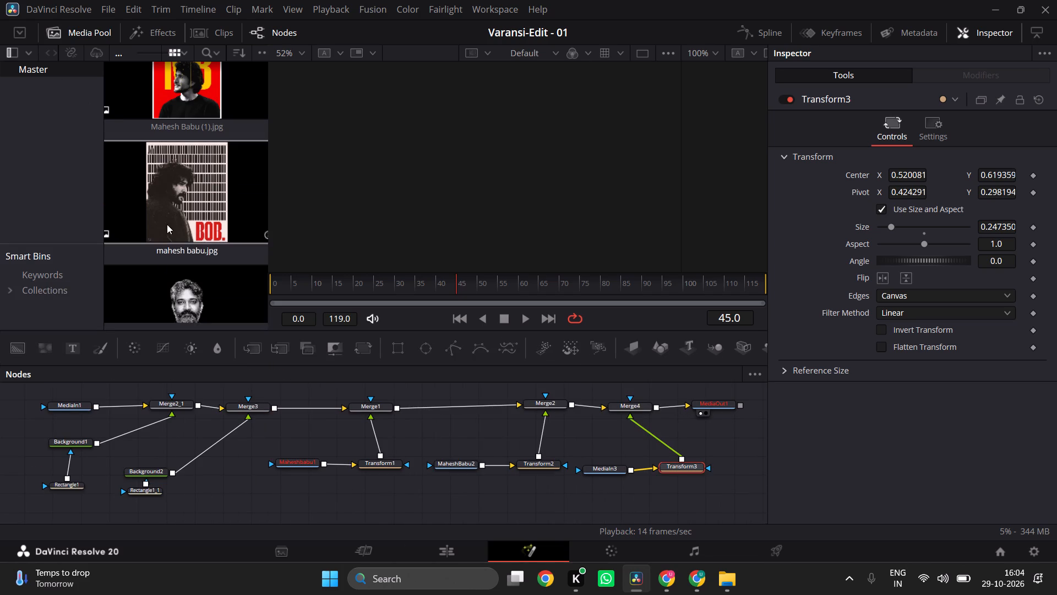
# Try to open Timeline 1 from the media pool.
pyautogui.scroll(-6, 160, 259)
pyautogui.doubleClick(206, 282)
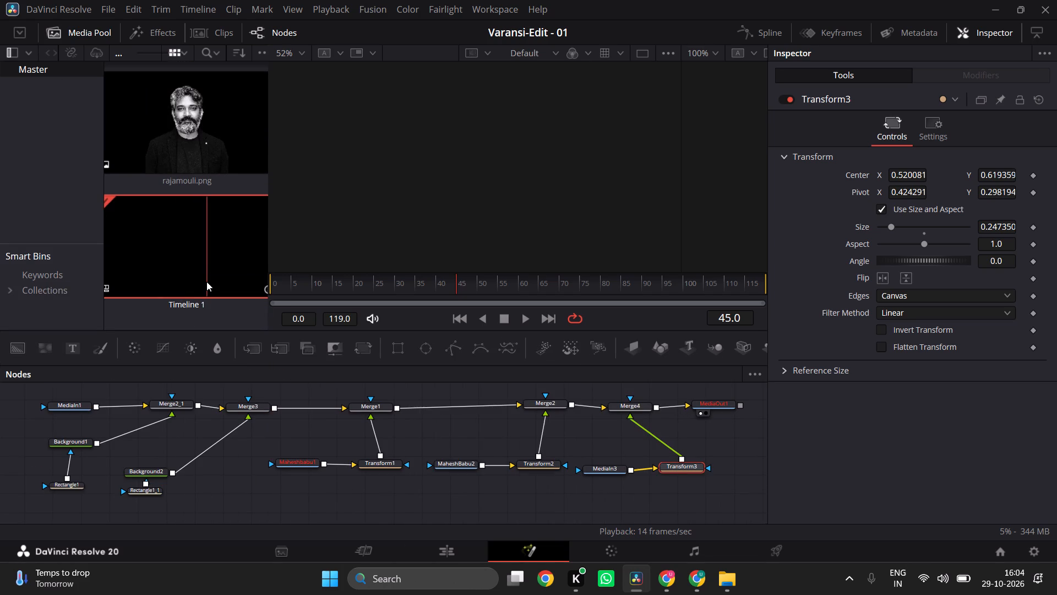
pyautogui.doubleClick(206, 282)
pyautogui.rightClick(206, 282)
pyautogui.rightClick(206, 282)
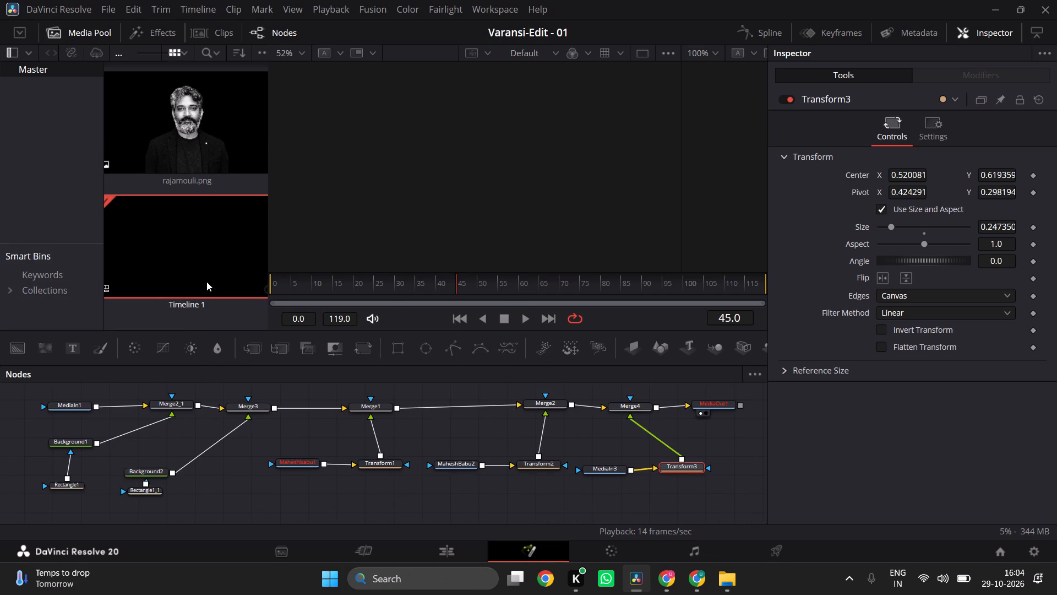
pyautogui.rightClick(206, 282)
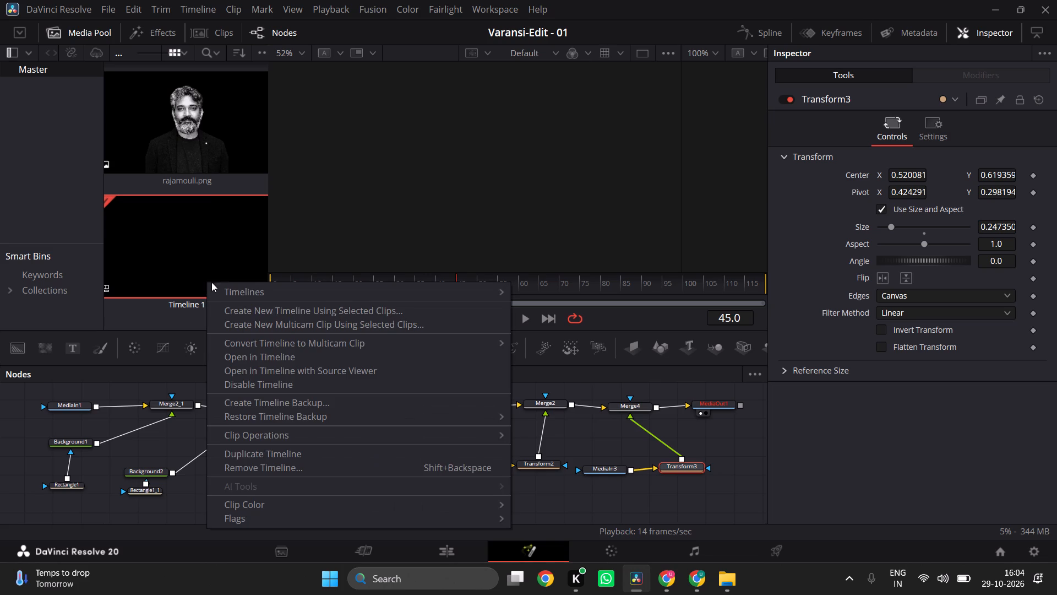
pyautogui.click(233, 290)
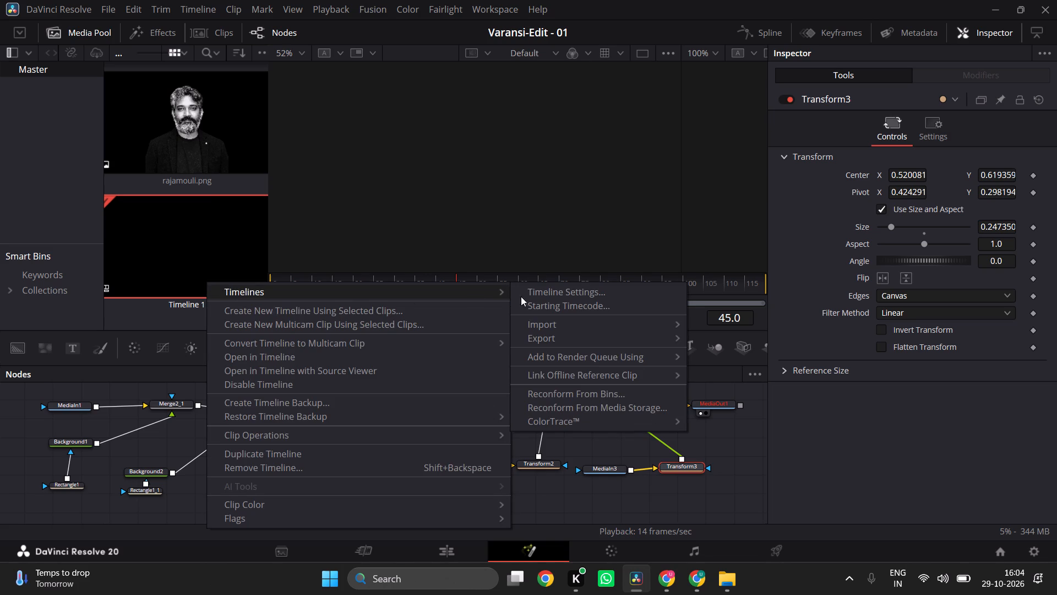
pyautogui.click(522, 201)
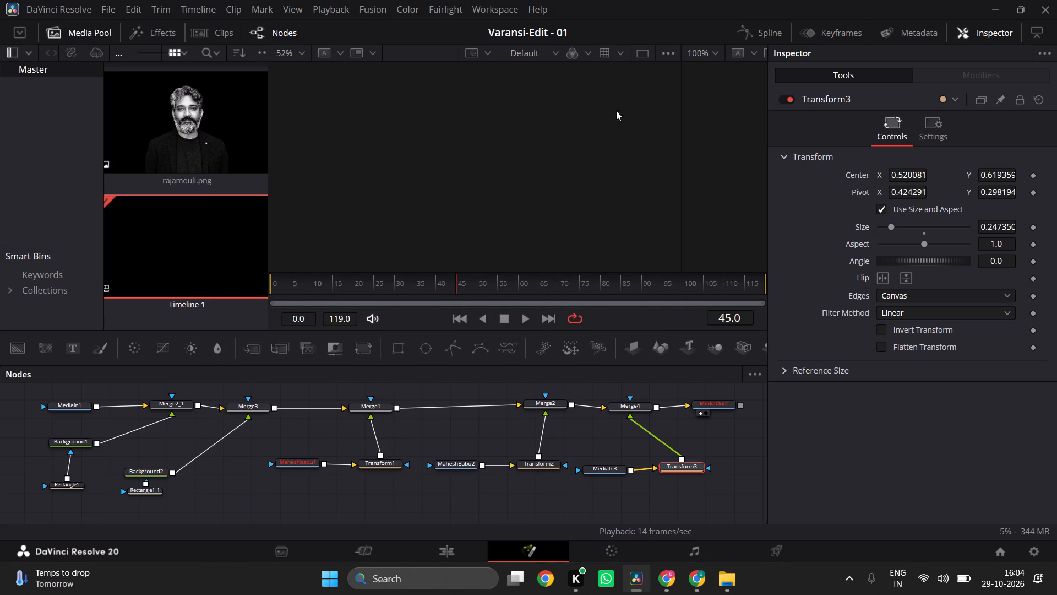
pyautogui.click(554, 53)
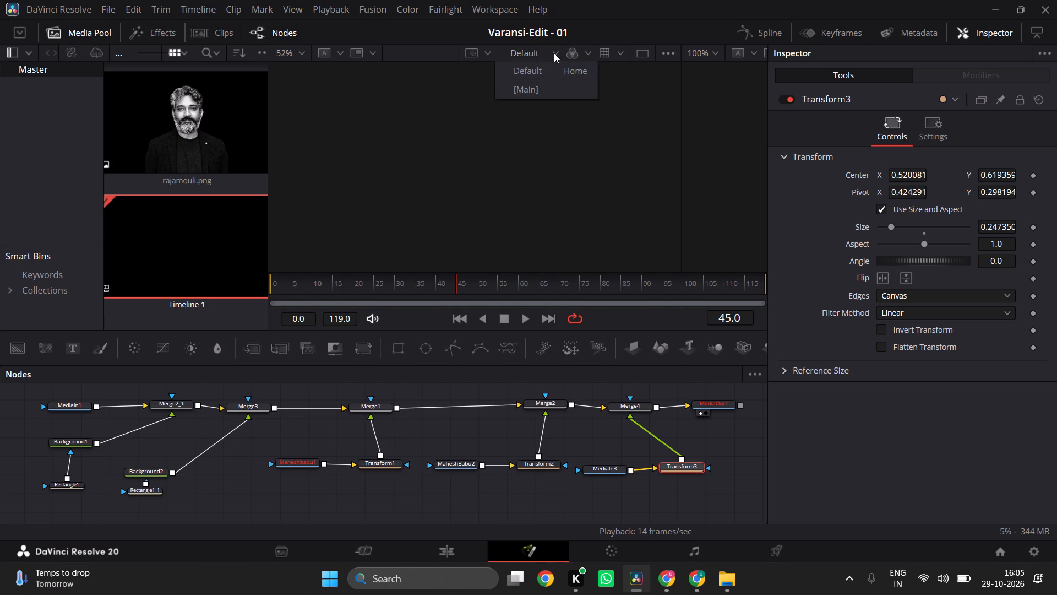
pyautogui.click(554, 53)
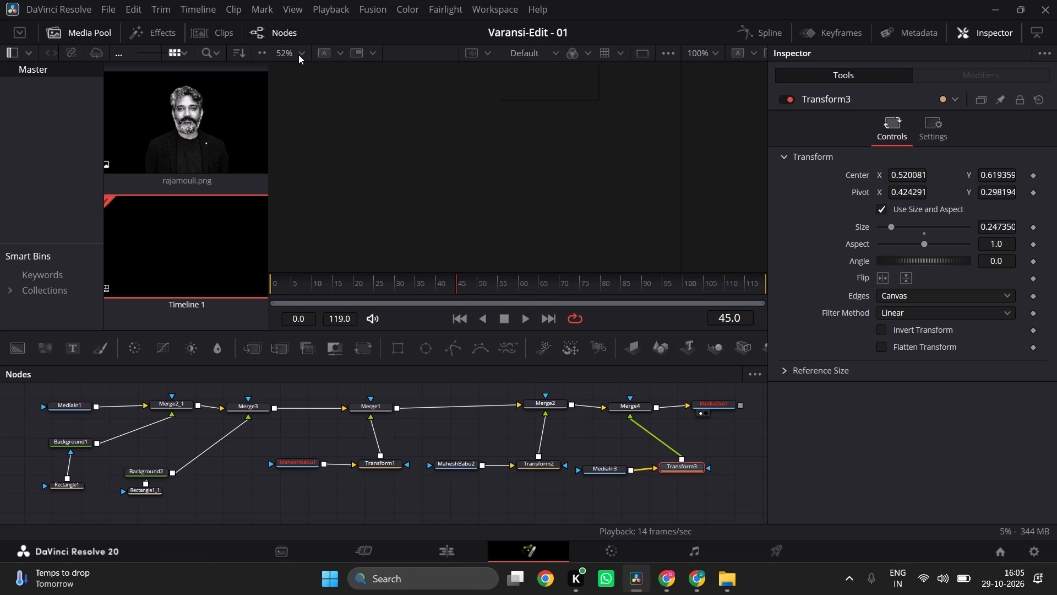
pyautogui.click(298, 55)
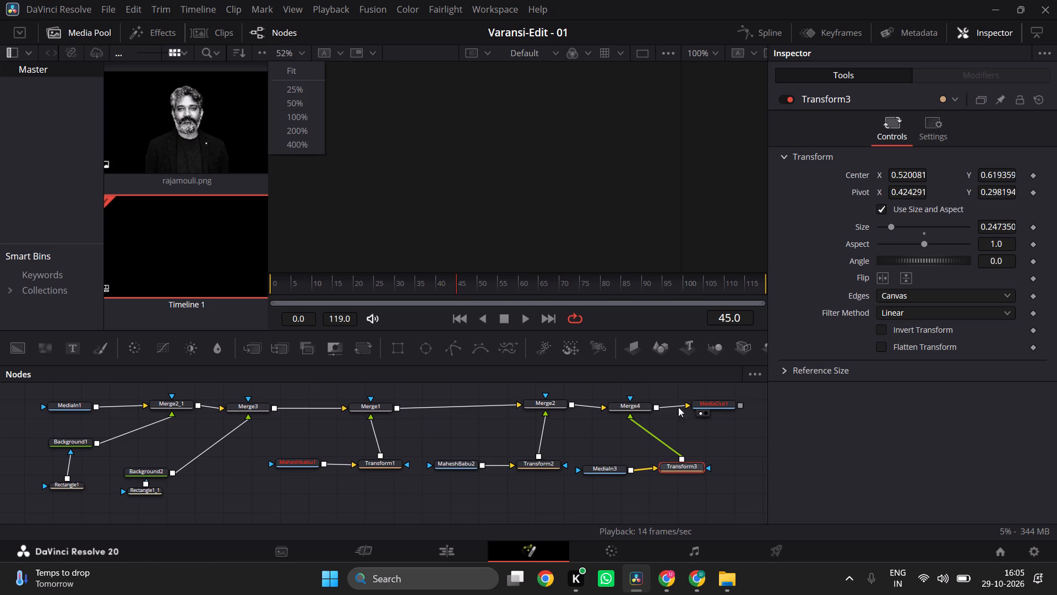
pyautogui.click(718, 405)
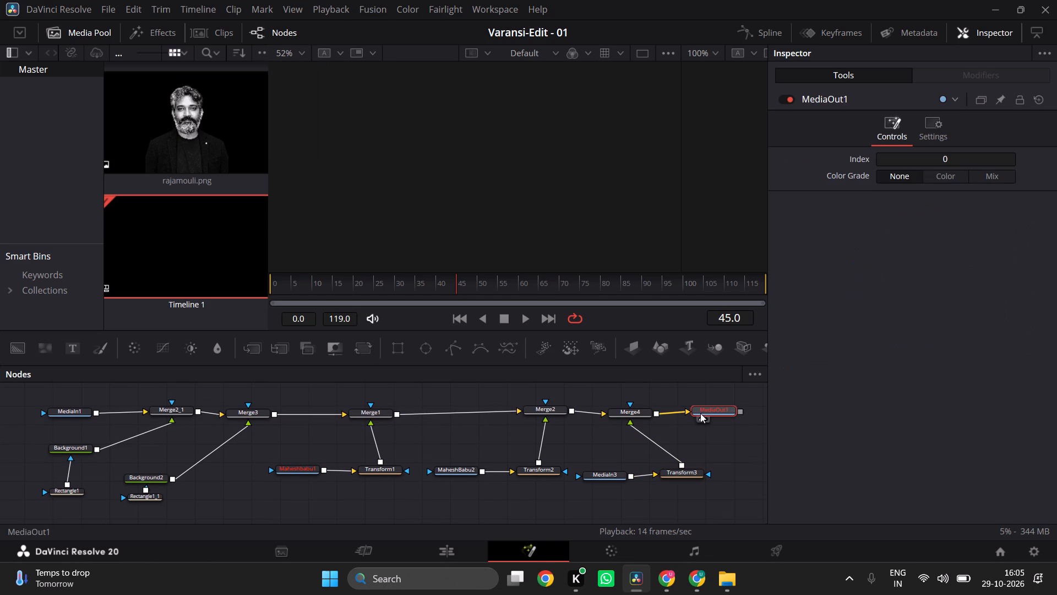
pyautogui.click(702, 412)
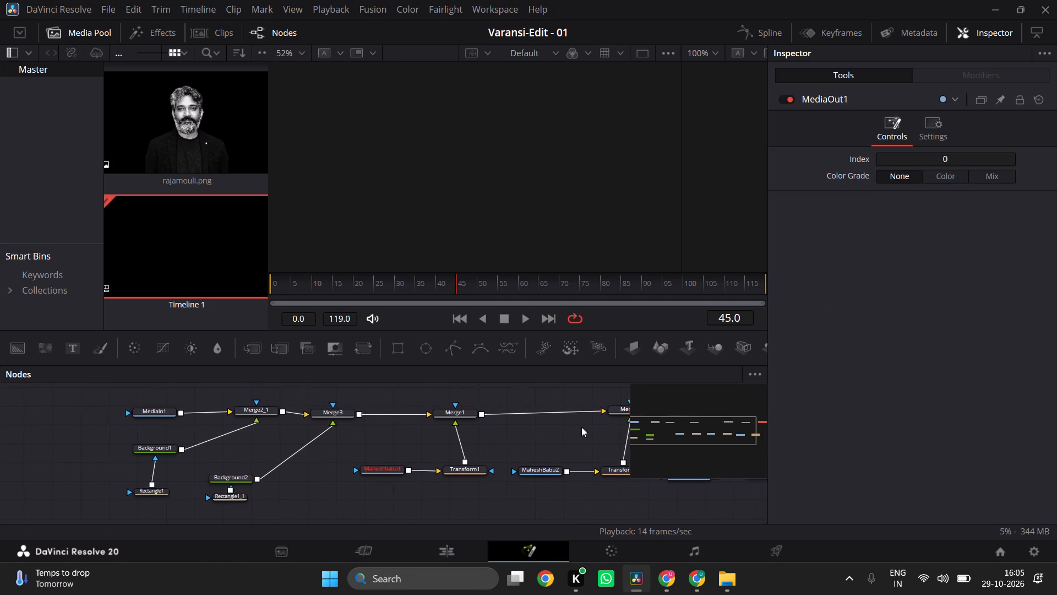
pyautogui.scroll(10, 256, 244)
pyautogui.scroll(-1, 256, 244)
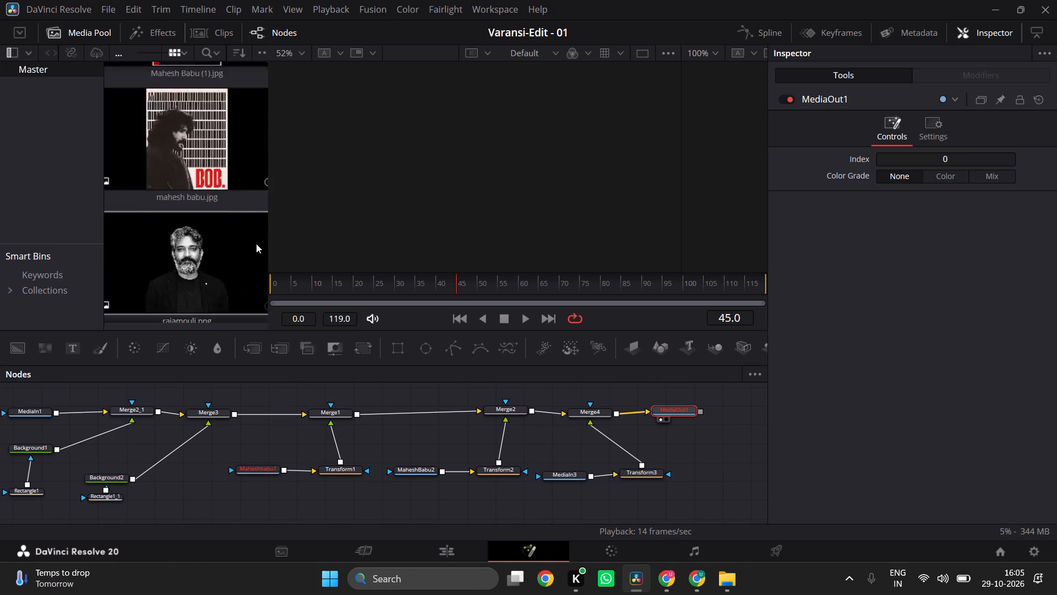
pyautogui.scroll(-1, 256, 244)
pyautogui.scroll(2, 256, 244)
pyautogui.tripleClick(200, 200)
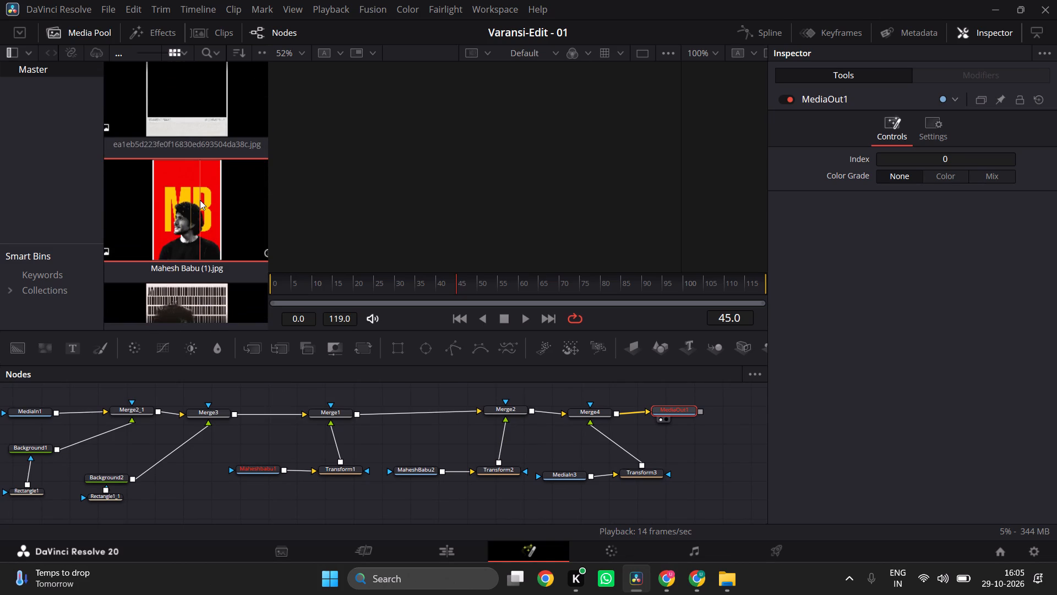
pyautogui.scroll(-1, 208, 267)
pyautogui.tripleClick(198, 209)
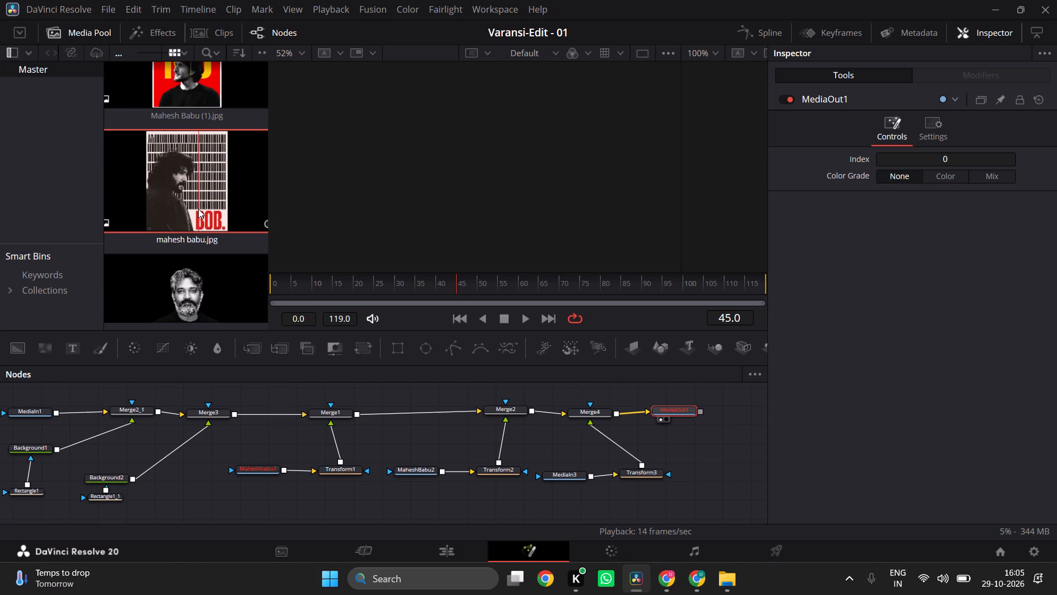
# Select the first Fusion Composition clip on the Edit page, reopen it in Fusion and examine its MediaOut1 node.
pyautogui.click(451, 560)
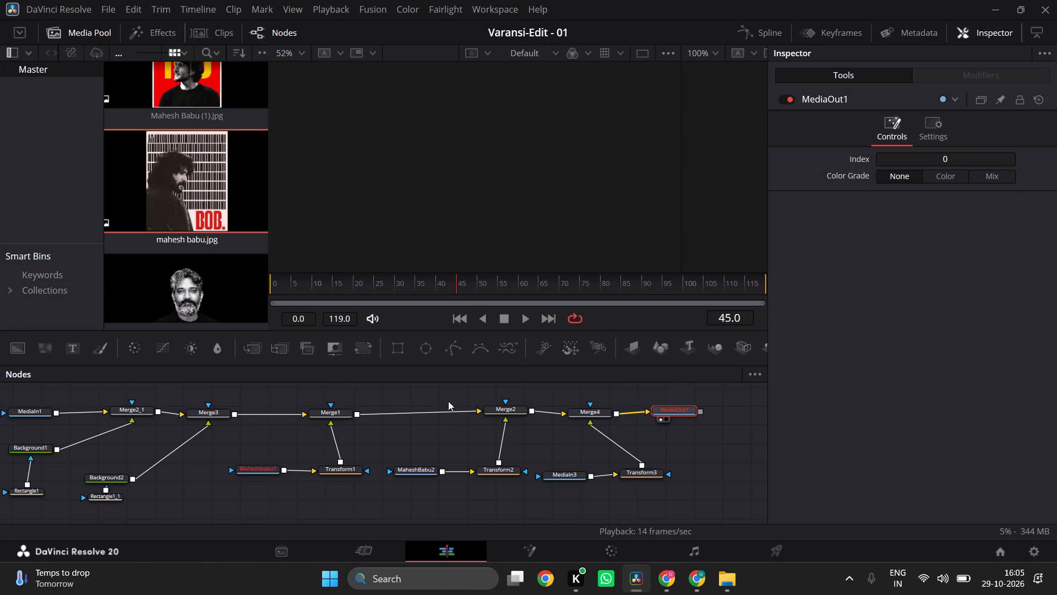
pyautogui.click(589, 435)
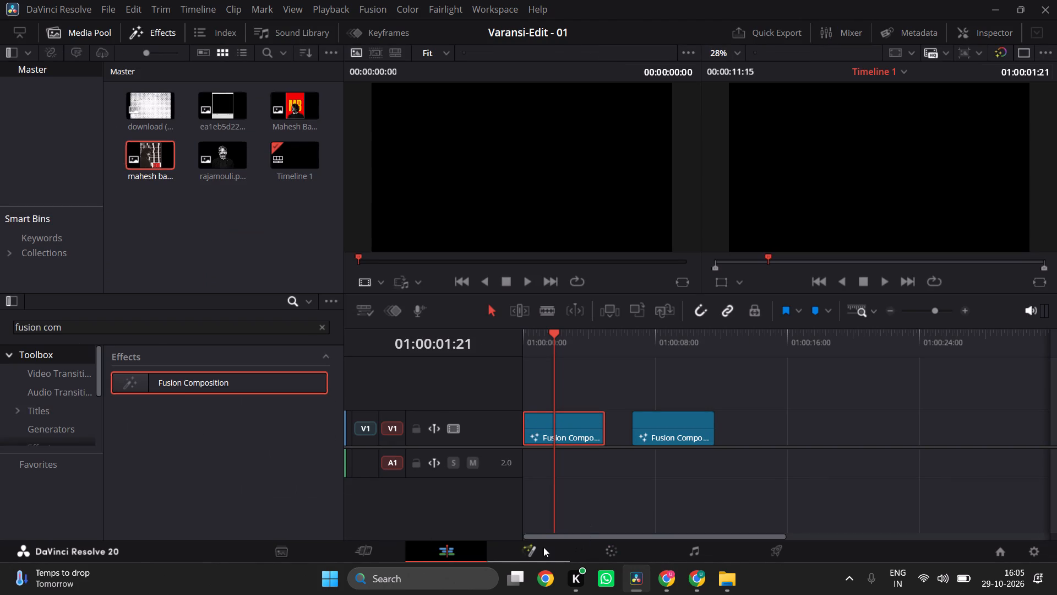
pyautogui.click(543, 547)
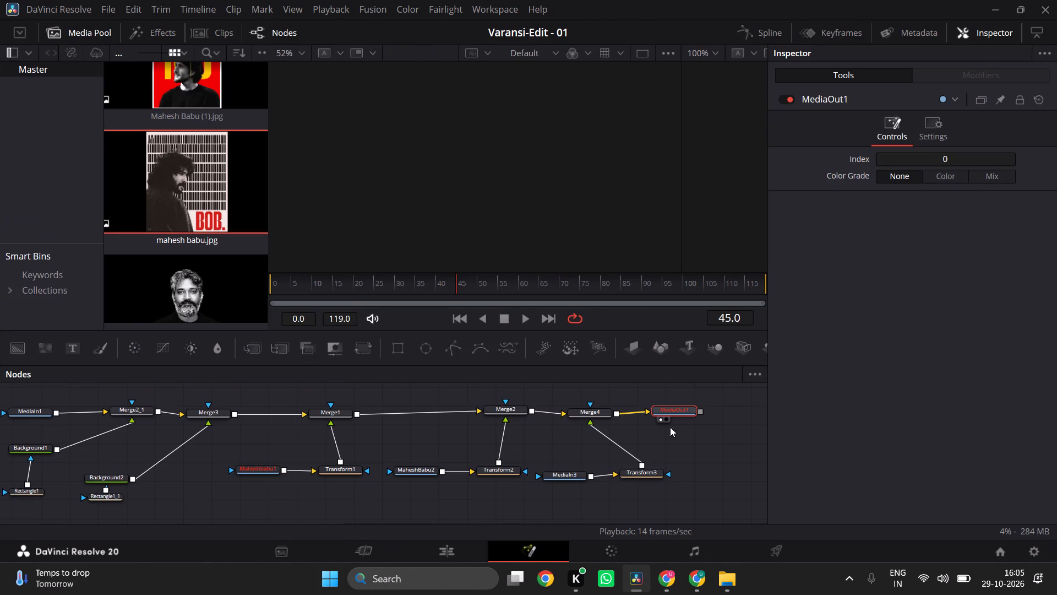
pyautogui.click(679, 416)
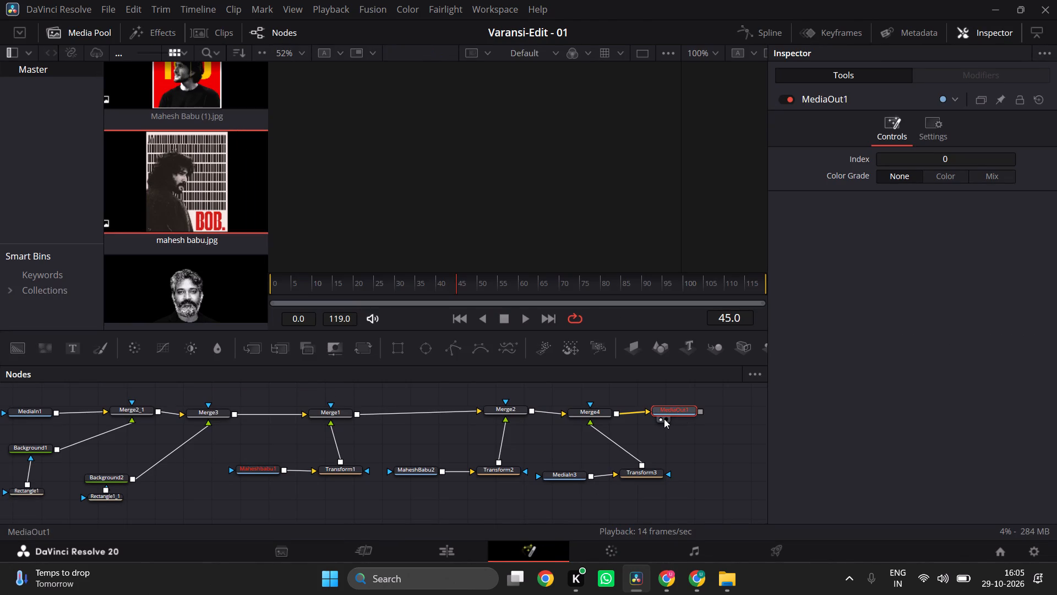
pyautogui.click(664, 419)
pyautogui.click(664, 419)
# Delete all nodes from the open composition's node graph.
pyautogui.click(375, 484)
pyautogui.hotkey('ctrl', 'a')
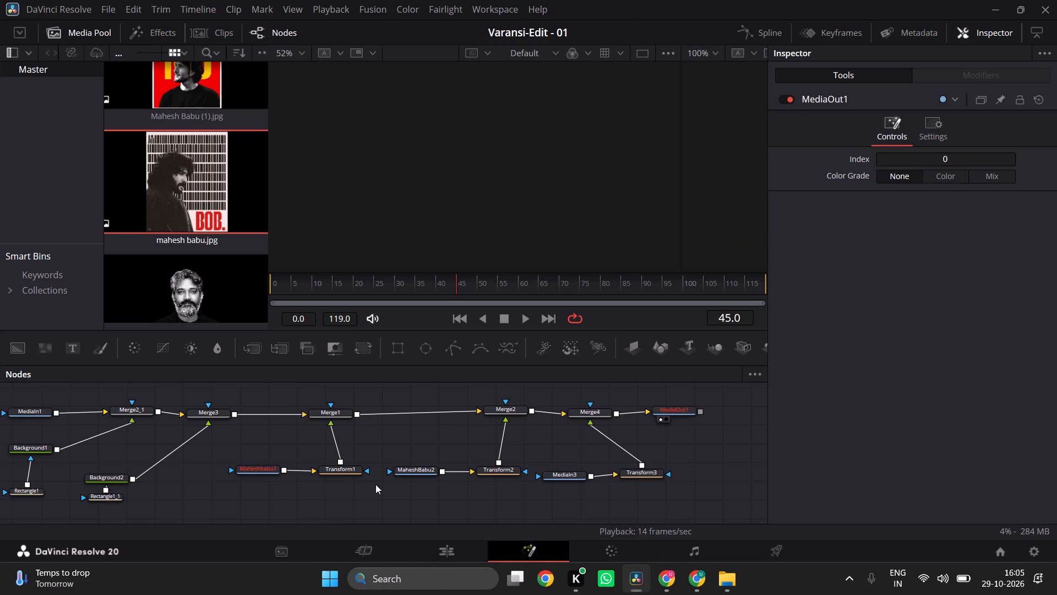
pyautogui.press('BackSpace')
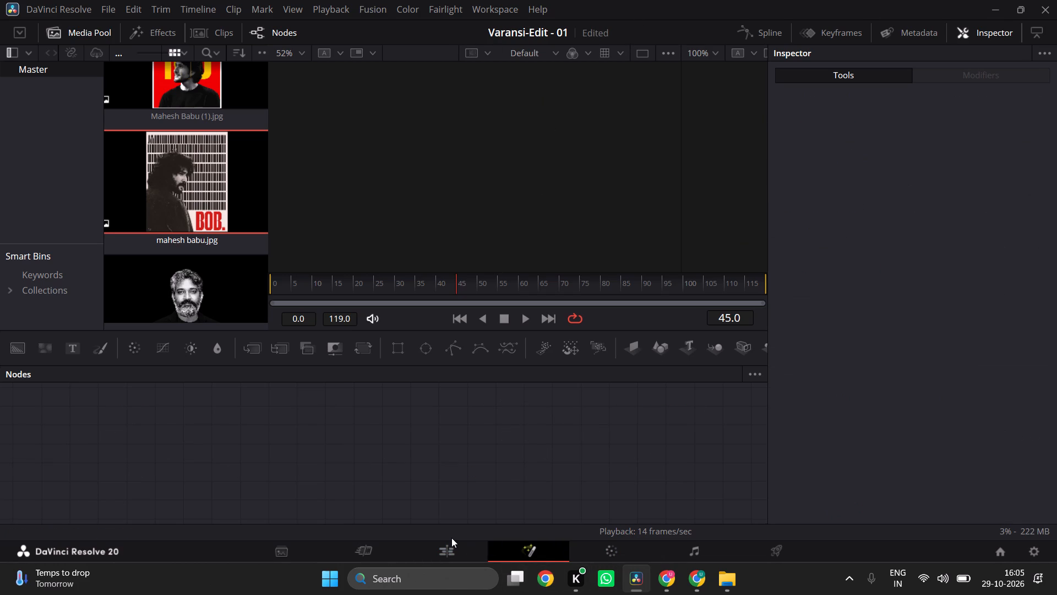
# On the Edit page, delete both Fusion Composition clips from track V1.
pyautogui.click(456, 551)
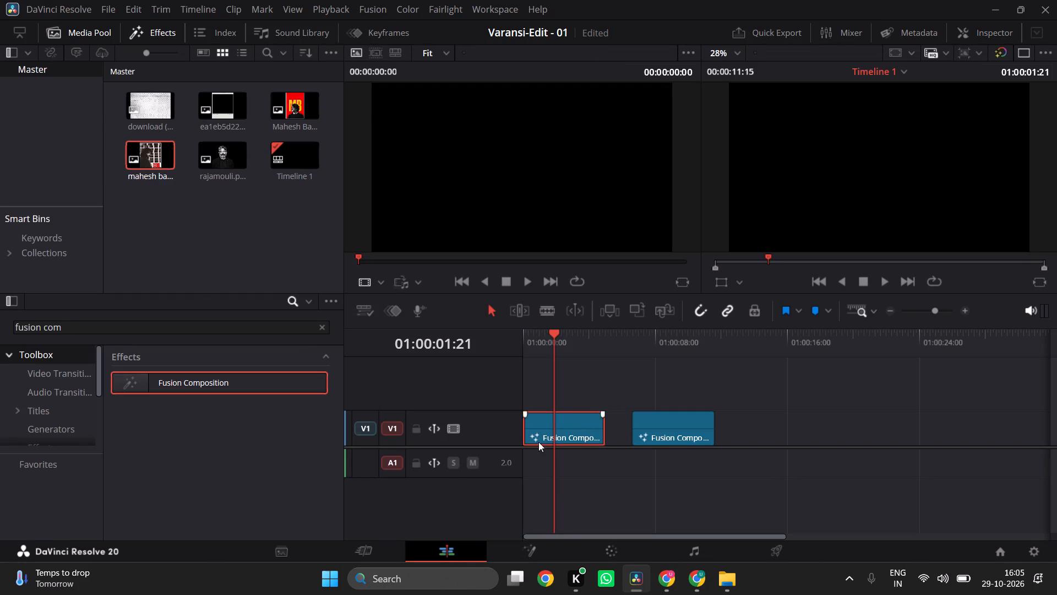
pyautogui.press('Delete')
pyautogui.click(624, 438)
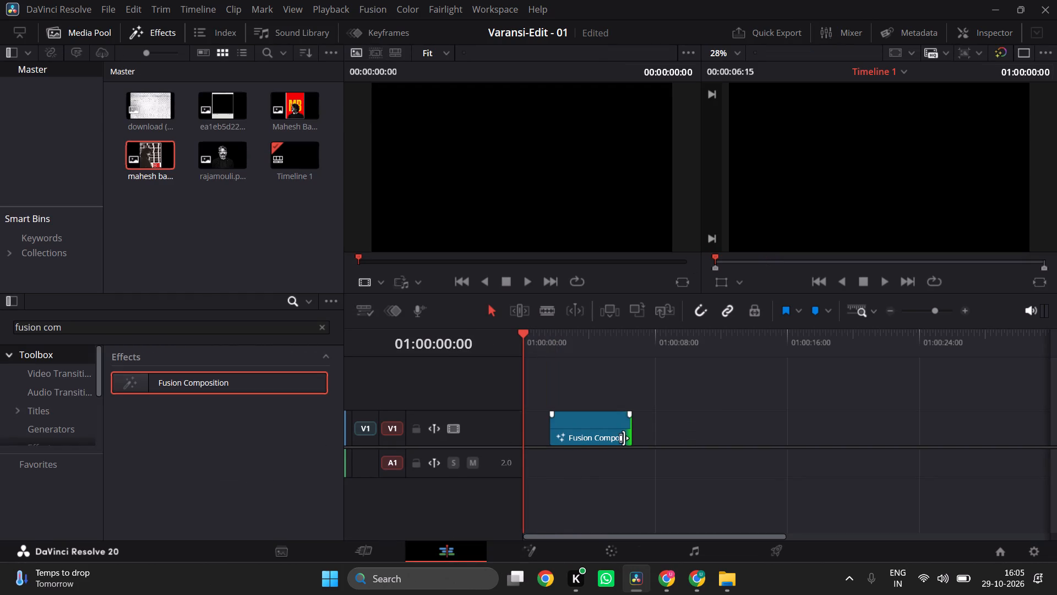
pyautogui.click(589, 424)
pyautogui.press('Delete')
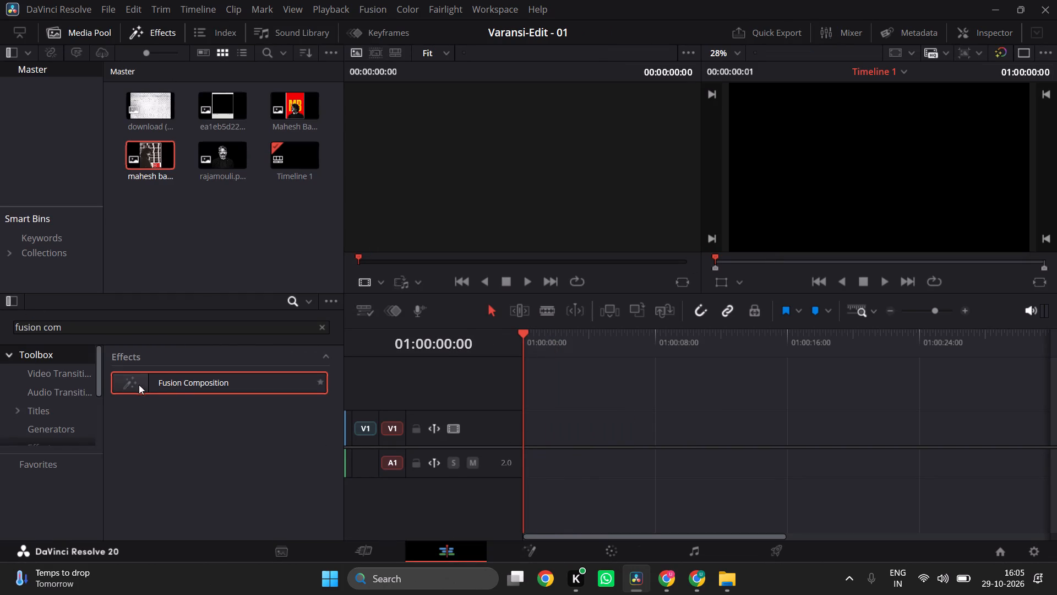
# Add a new Fusion Composition at the start of track V1 and extend it to about 16 seconds.
pyautogui.moveTo(166, 387); pyautogui.dragTo(524, 444)
pyautogui.click(598, 435)
pyautogui.moveTo(605, 435); pyautogui.dragTo(791, 444)
pyautogui.click(701, 501)
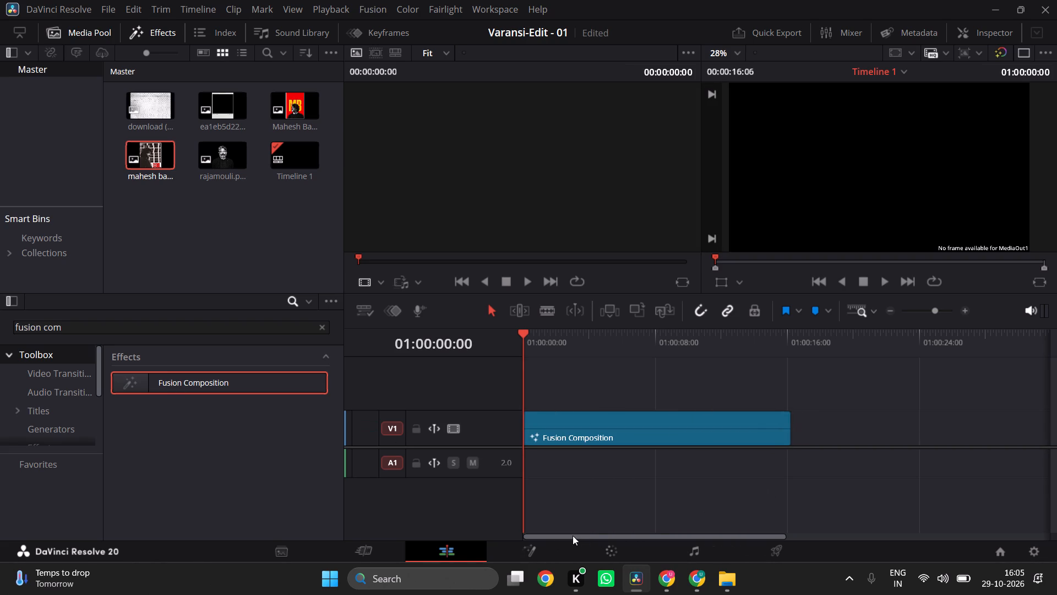
# Open the new composition on the Fusion page, move MediaOut1 well to the right in the node graph, and hide the Inspector.
pyautogui.click(542, 545)
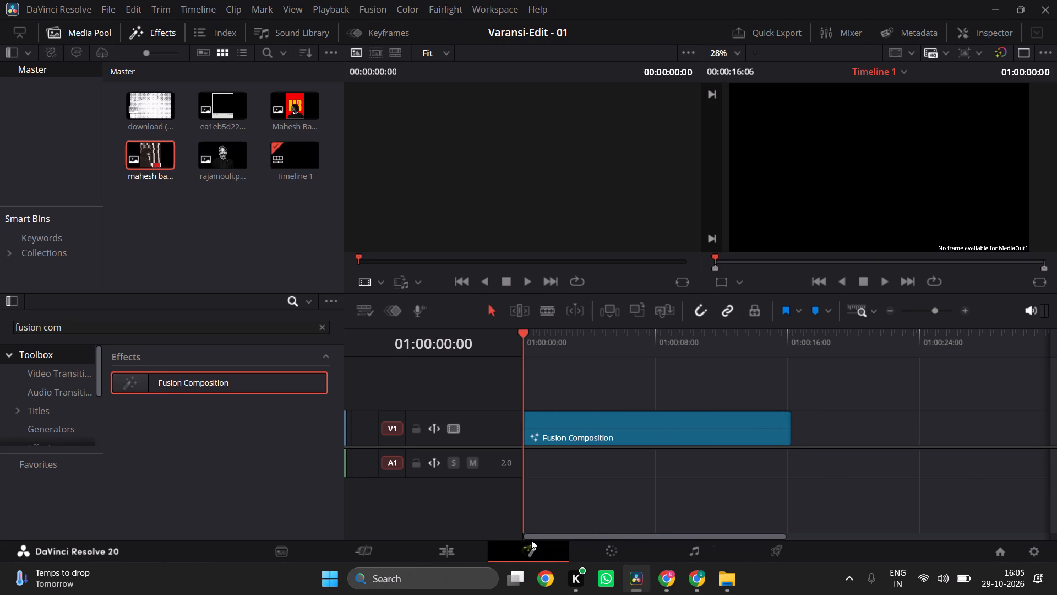
pyautogui.moveTo(247, 426); pyautogui.dragTo(325, 426)
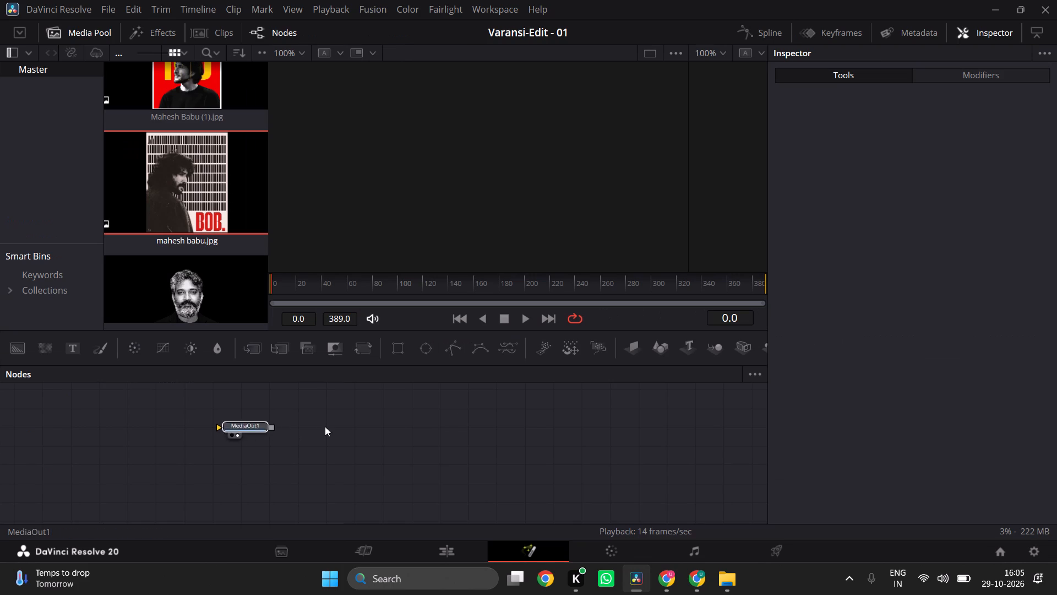
pyautogui.moveTo(325, 426); pyautogui.dragTo(633, 429)
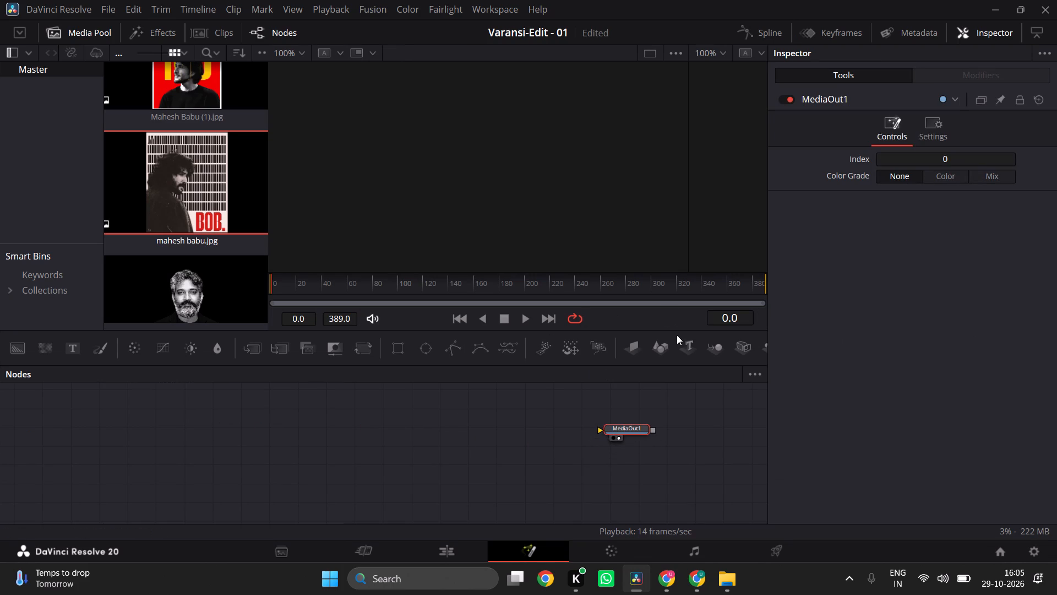
pyautogui.hscroll(-1, 677, 335)
pyautogui.click(985, 28)
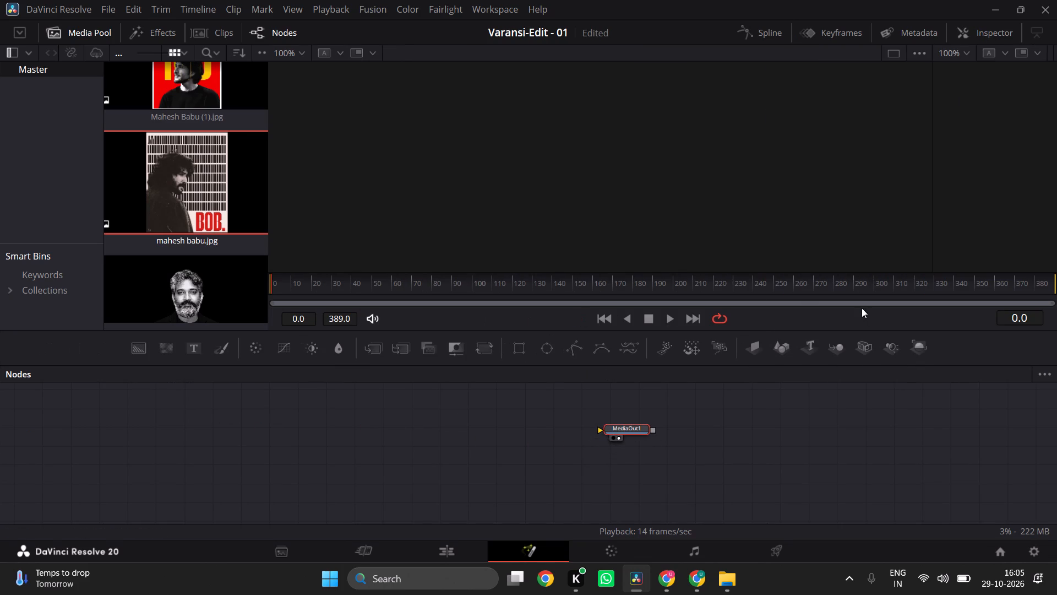
# Add a Camera 3D node to the node graph, to the left of MediaOut1.
pyautogui.moveTo(863, 348); pyautogui.dragTo(449, 423)
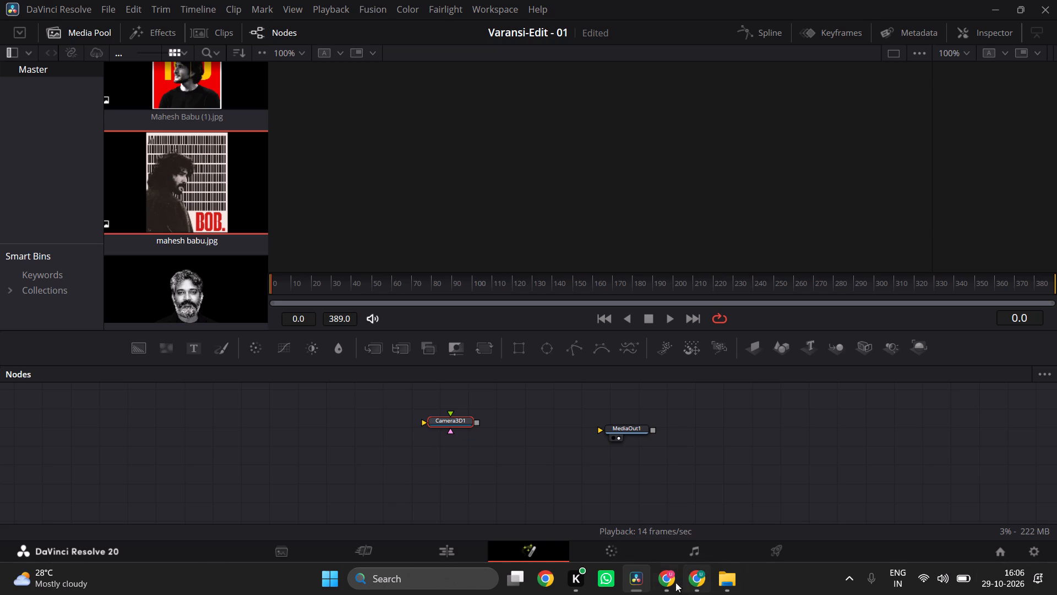
# Switch to Chrome and look through the film strip pins on Pinterest for a suitable frame image.
pyautogui.click(696, 592)
pyautogui.scroll(1, 610, 332)
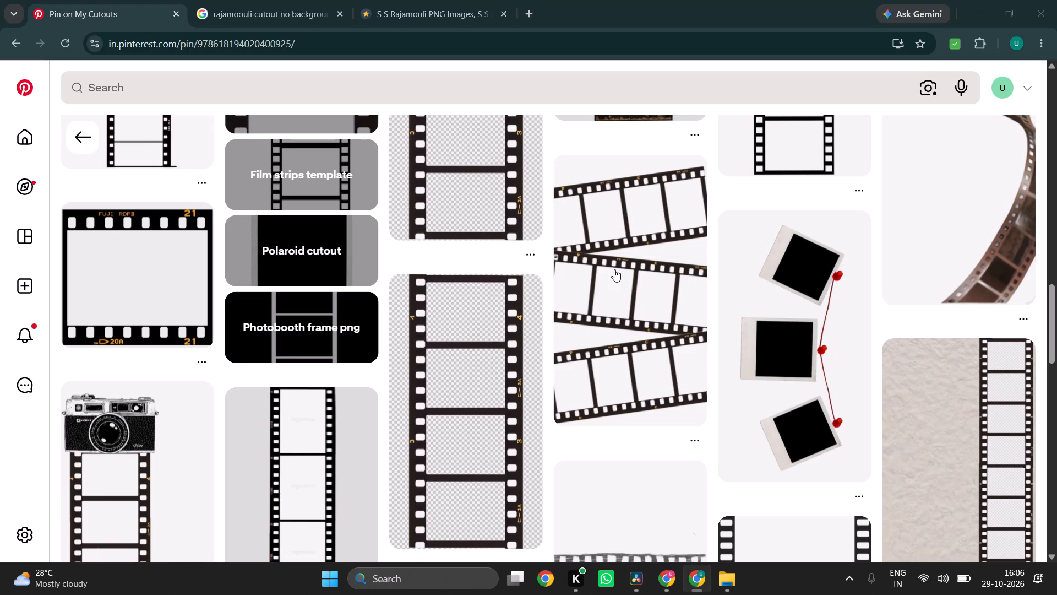
pyautogui.scroll(6, 614, 269)
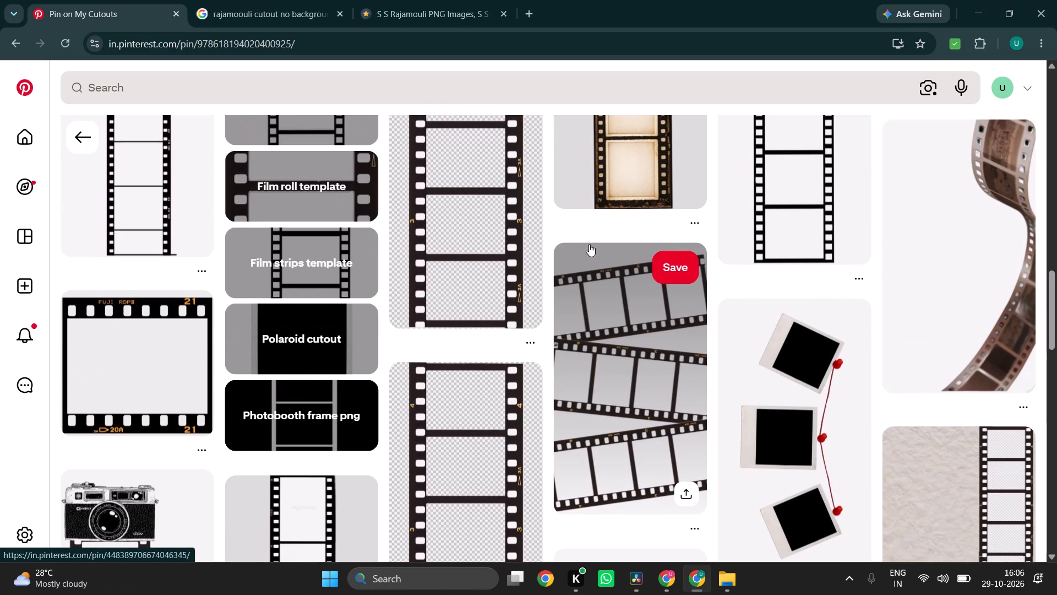
pyautogui.scroll(2, 589, 244)
pyautogui.scroll(-6, 589, 244)
pyautogui.scroll(1, 589, 244)
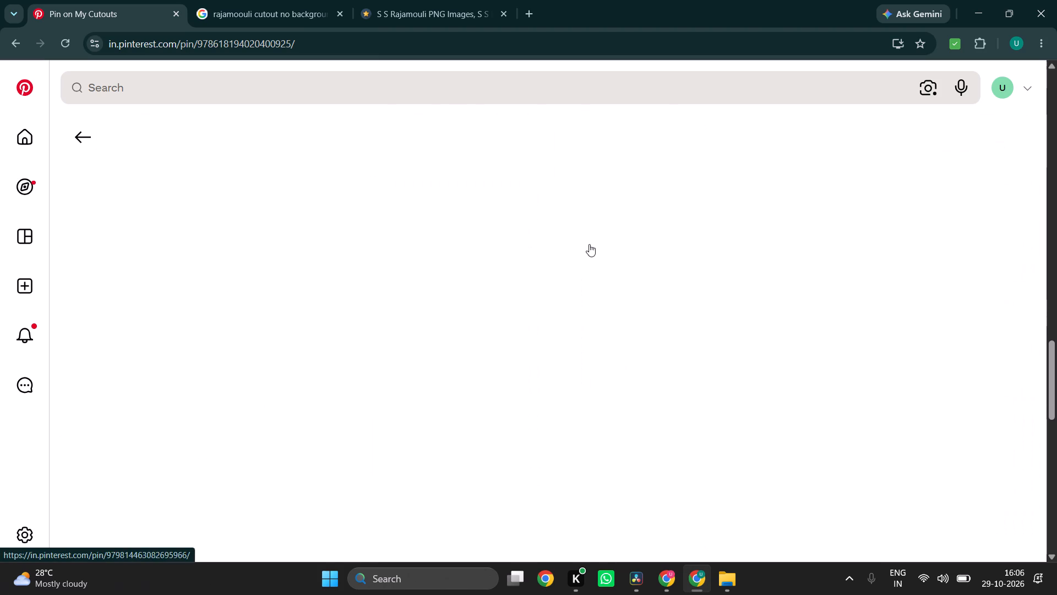
pyautogui.scroll(5, 589, 244)
pyautogui.scroll(-4, 589, 244)
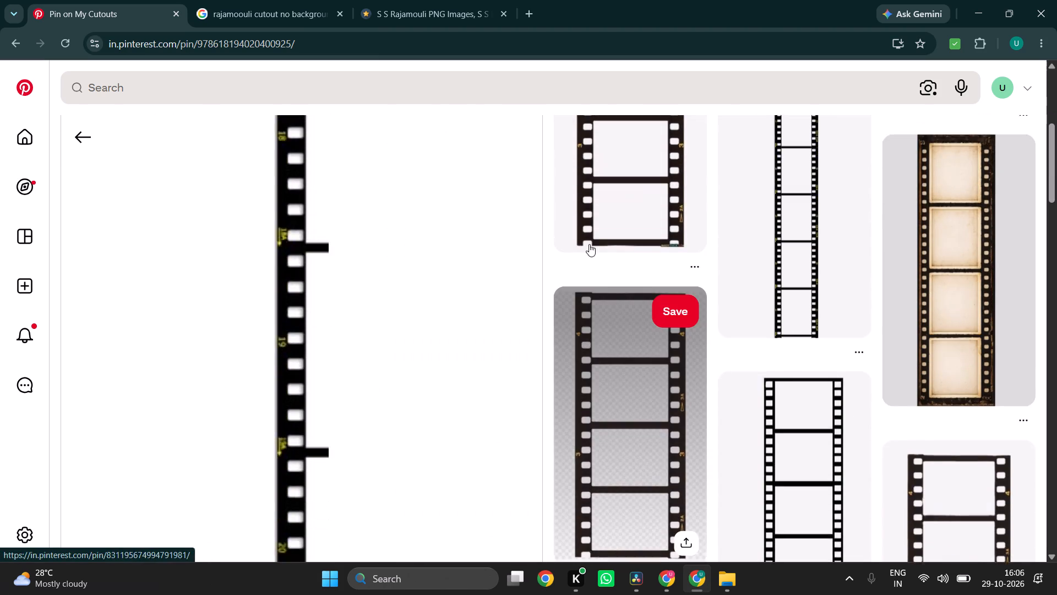
pyautogui.scroll(-1, 589, 244)
pyautogui.scroll(3, 589, 244)
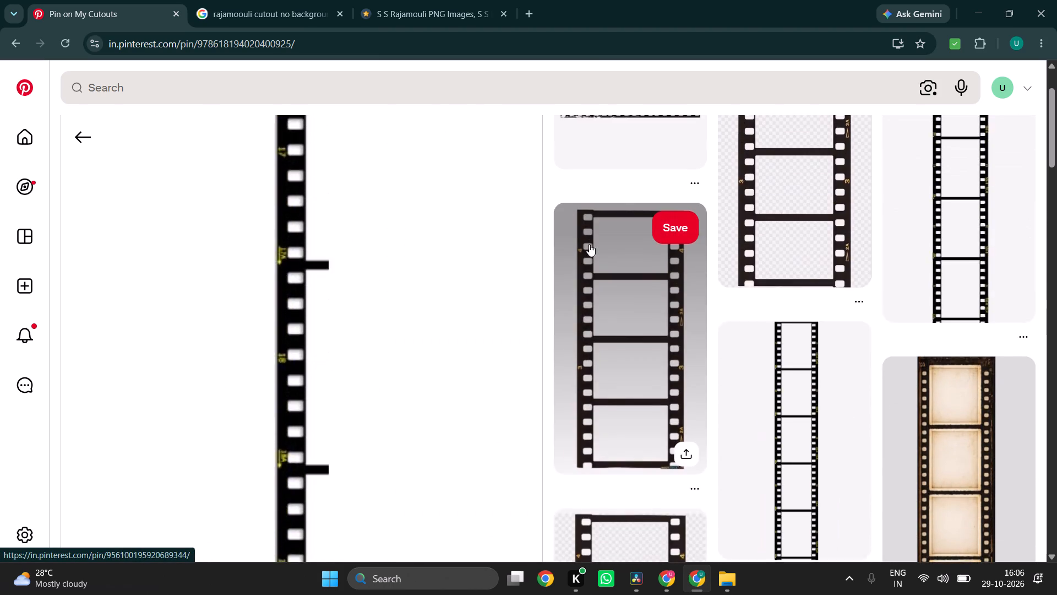
pyautogui.scroll(3, 589, 244)
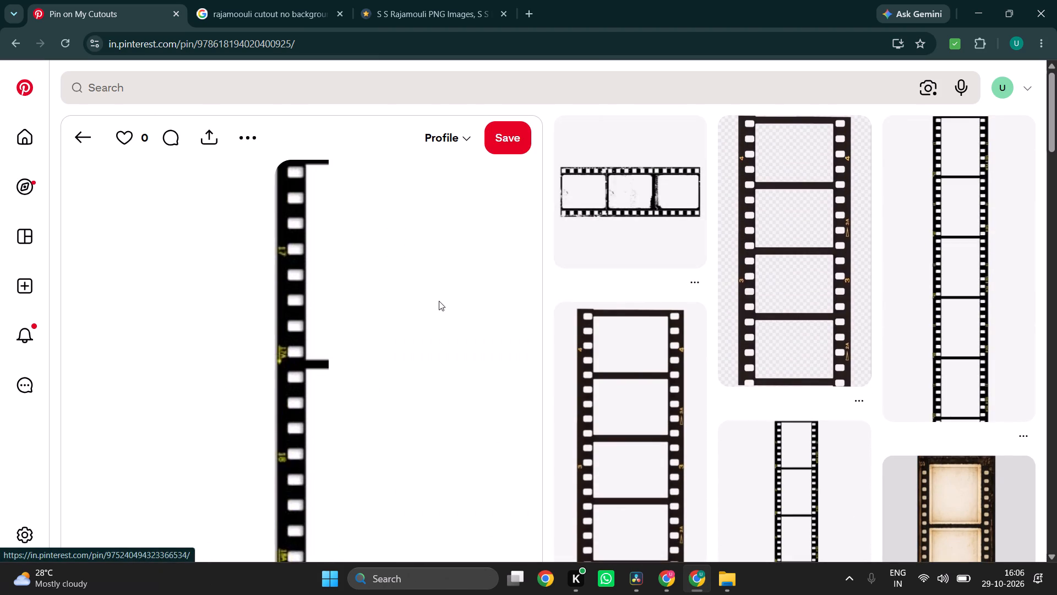
pyautogui.scroll(-4, 439, 301)
pyautogui.scroll(4, 439, 301)
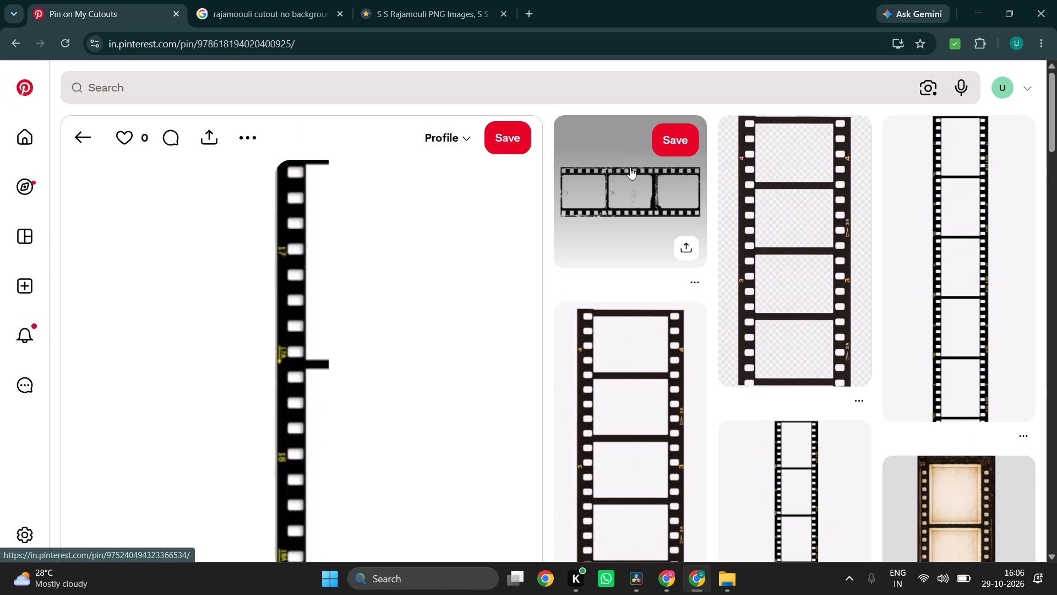
# Open the pin with the horizontal three-frame grunge film strip and download its image.
pyautogui.click(601, 203)
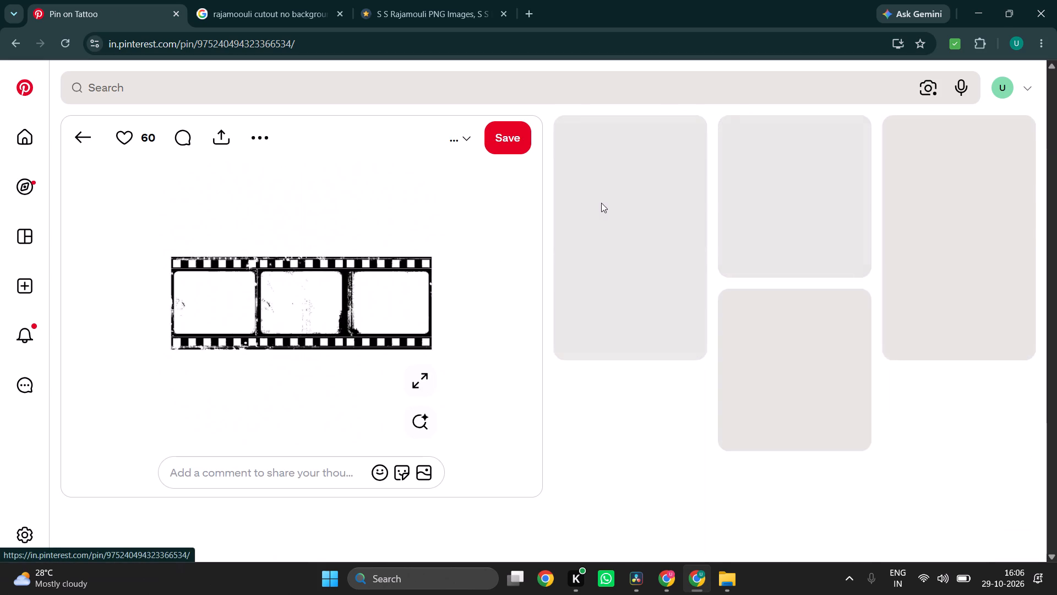
pyautogui.rightClick(345, 313)
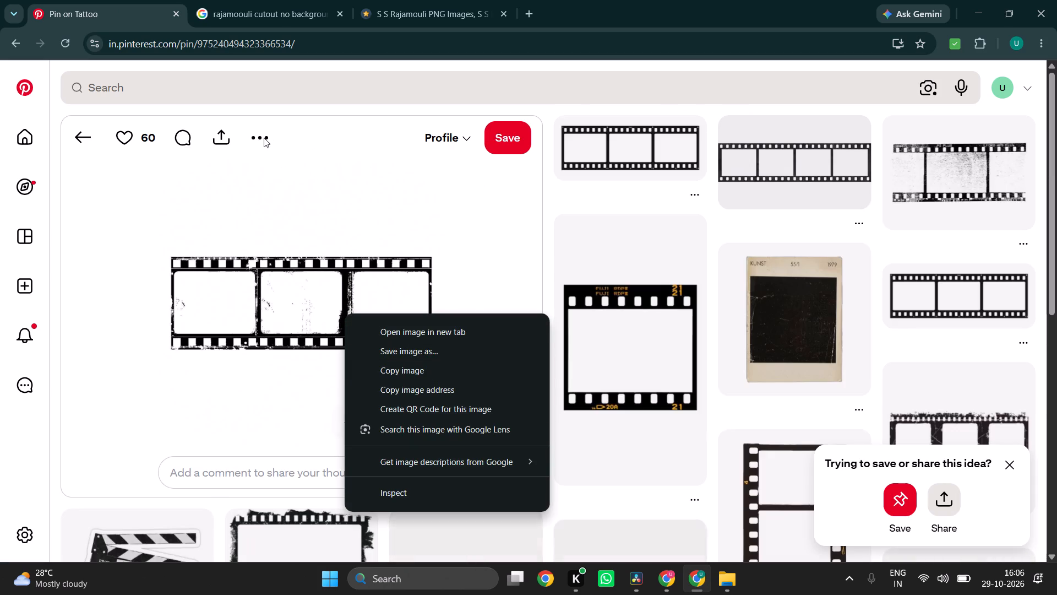
pyautogui.click(264, 138)
pyautogui.click(280, 182)
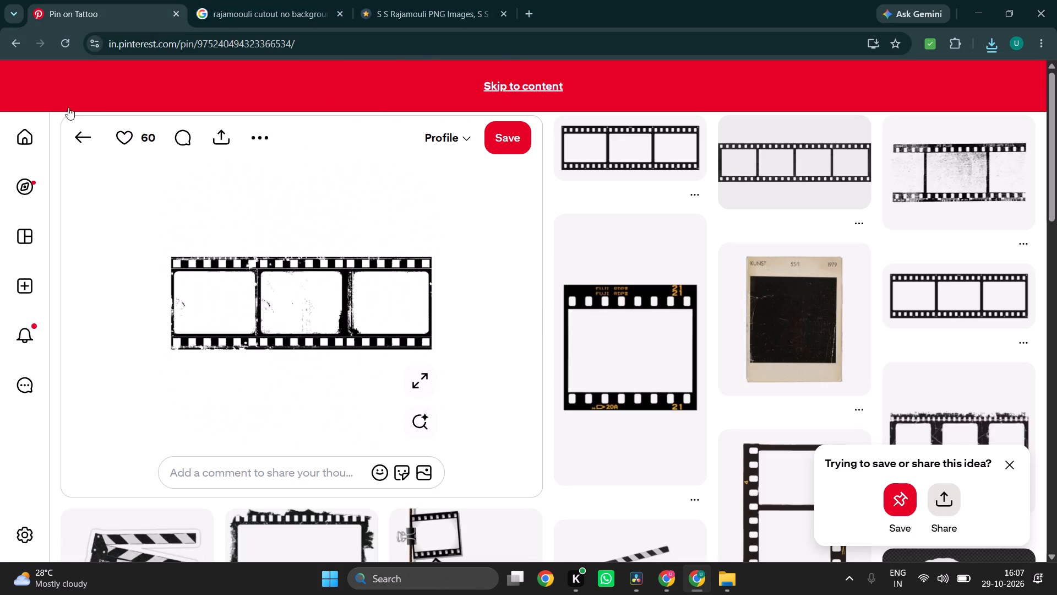
pyautogui.click(69, 132)
pyautogui.click(161, 94)
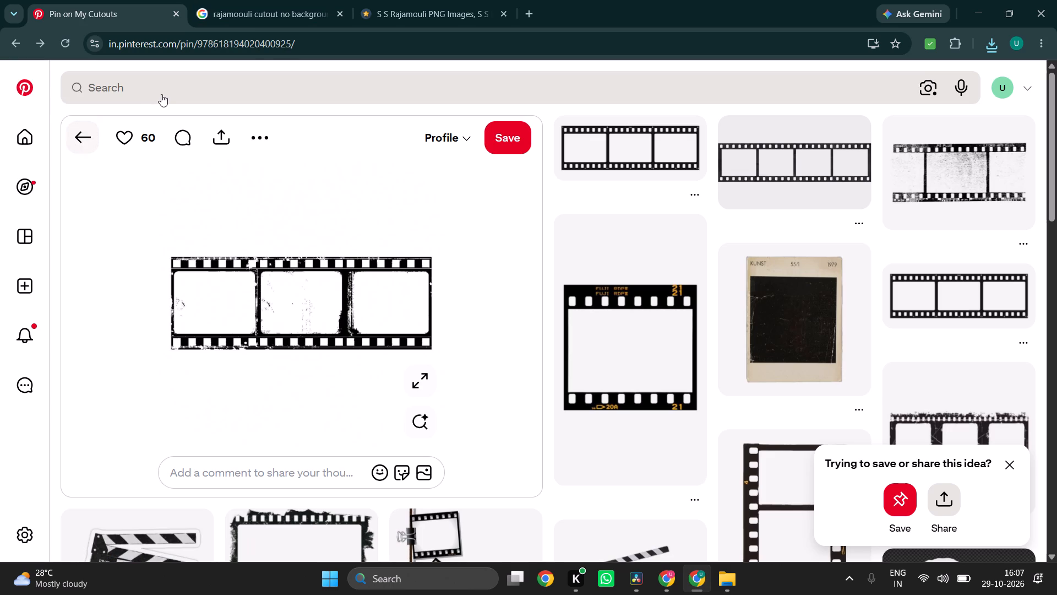
pyautogui.click(161, 94)
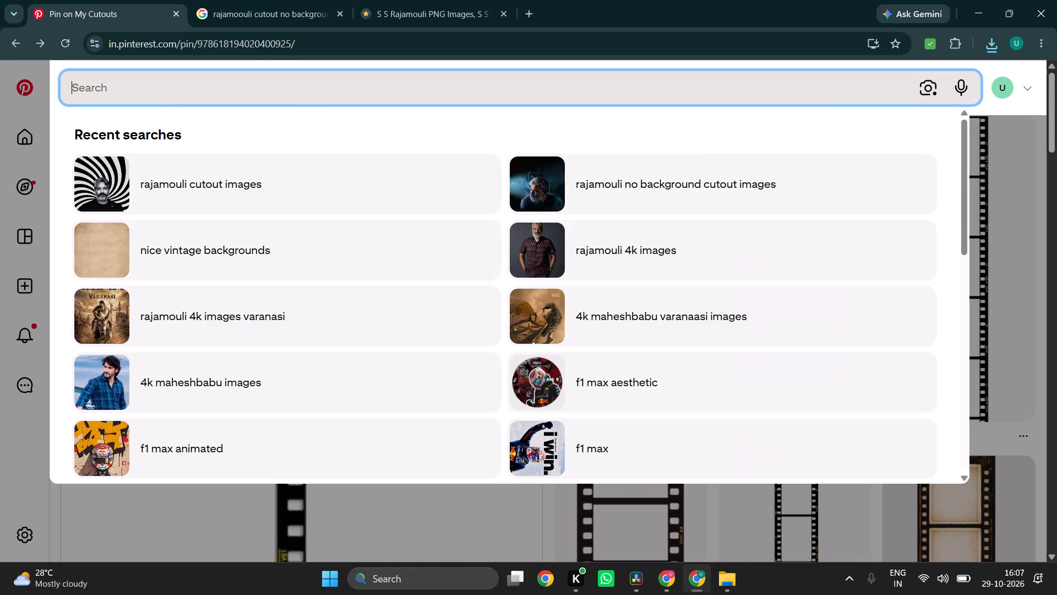
pyautogui.write('guntur kaa')
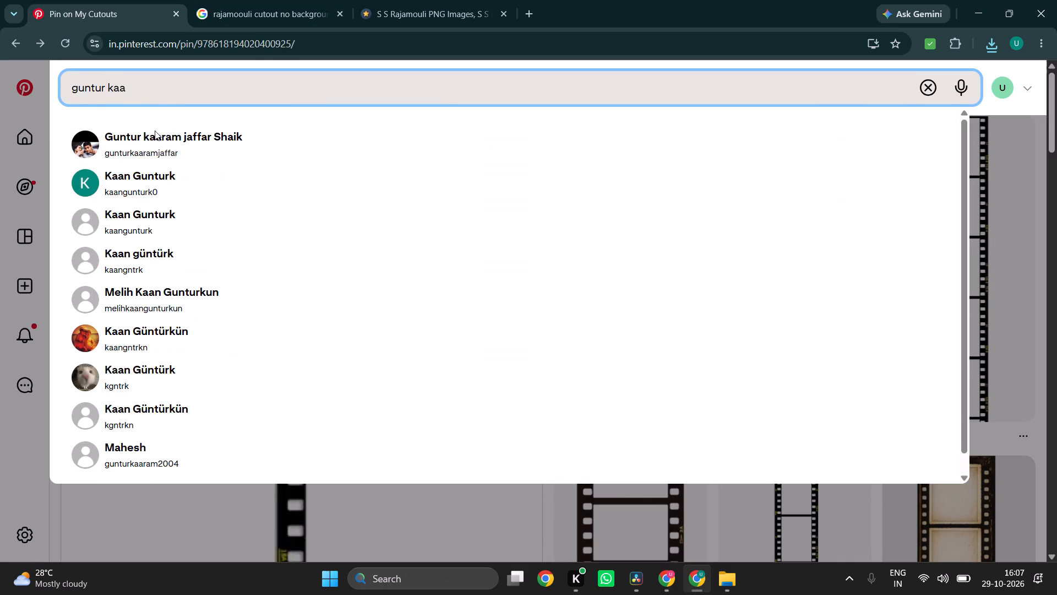
pyautogui.write('rama')
pyautogui.press('BackSpace')
pyautogui.press('space')
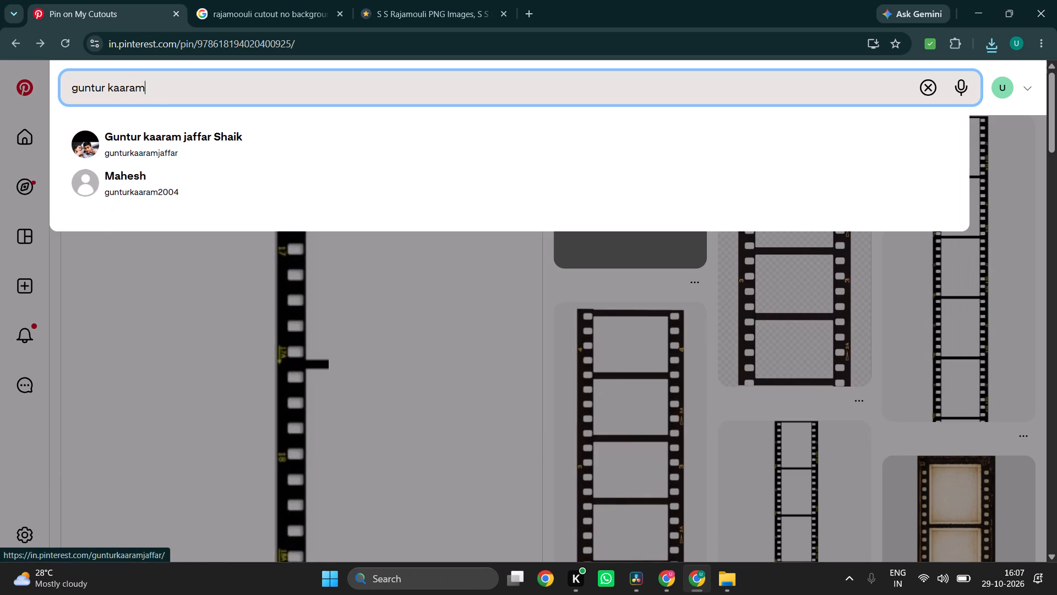
pyautogui.write('move')
pyautogui.press('BackSpace')
pyautogui.write('ie')
pyautogui.press('space')
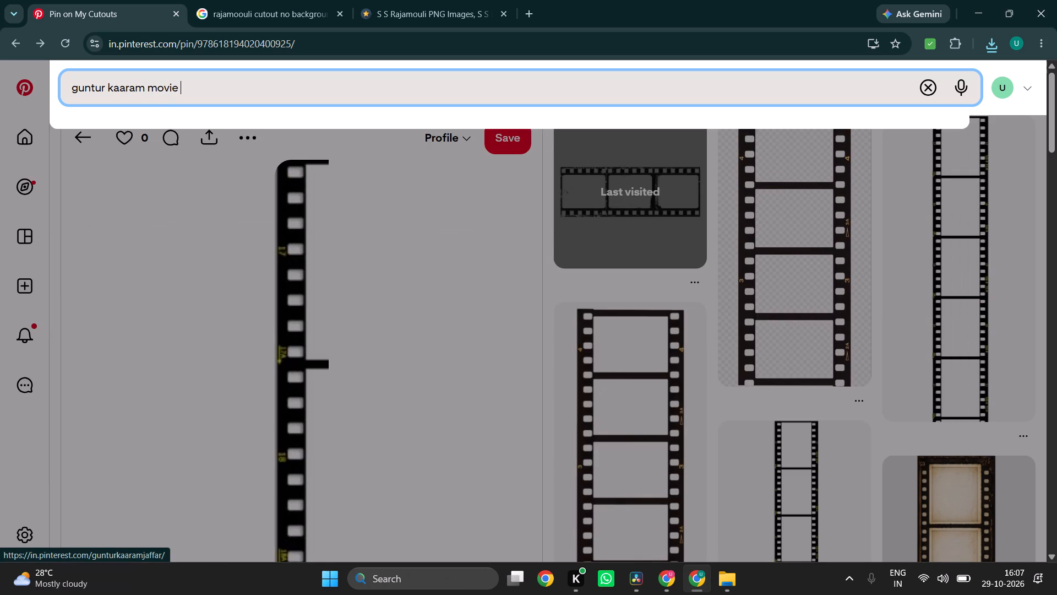
pyautogui.write('images')
pyautogui.press('Return')
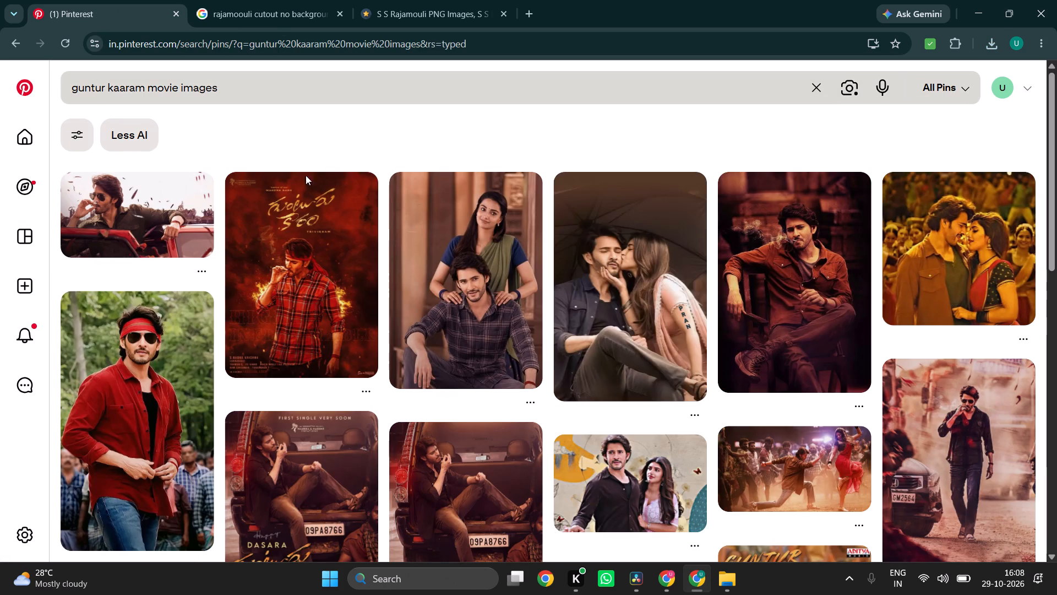
# Browse the search results and open the Guntur Kaaram still of Mahesh Babu smoking in the red jeep.
pyautogui.scroll(-1, 311, 248)
pyautogui.scroll(1, 291, 369)
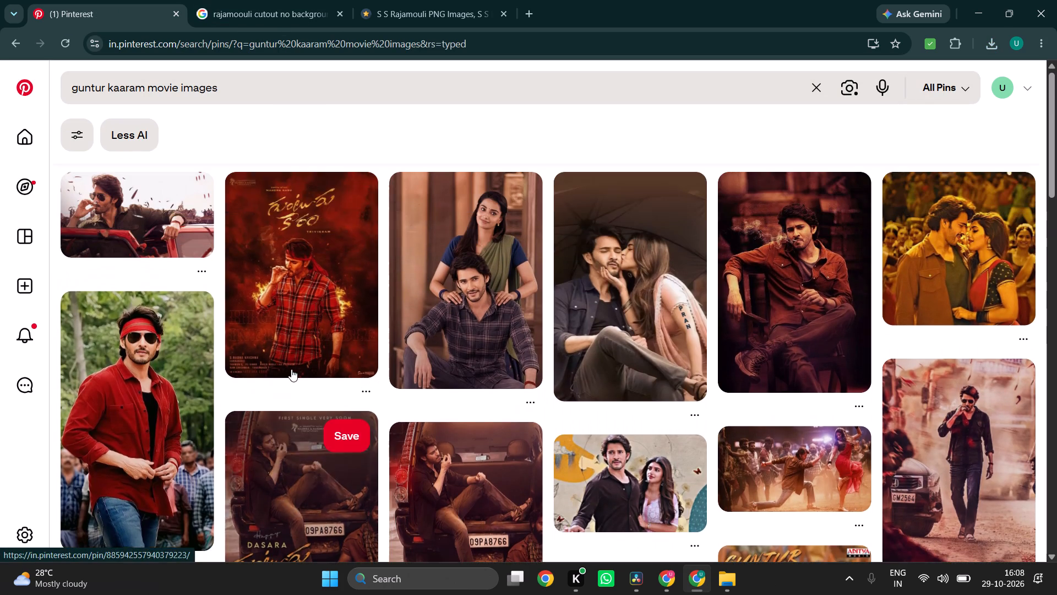
pyautogui.scroll(1, 291, 369)
pyautogui.scroll(-3, 285, 329)
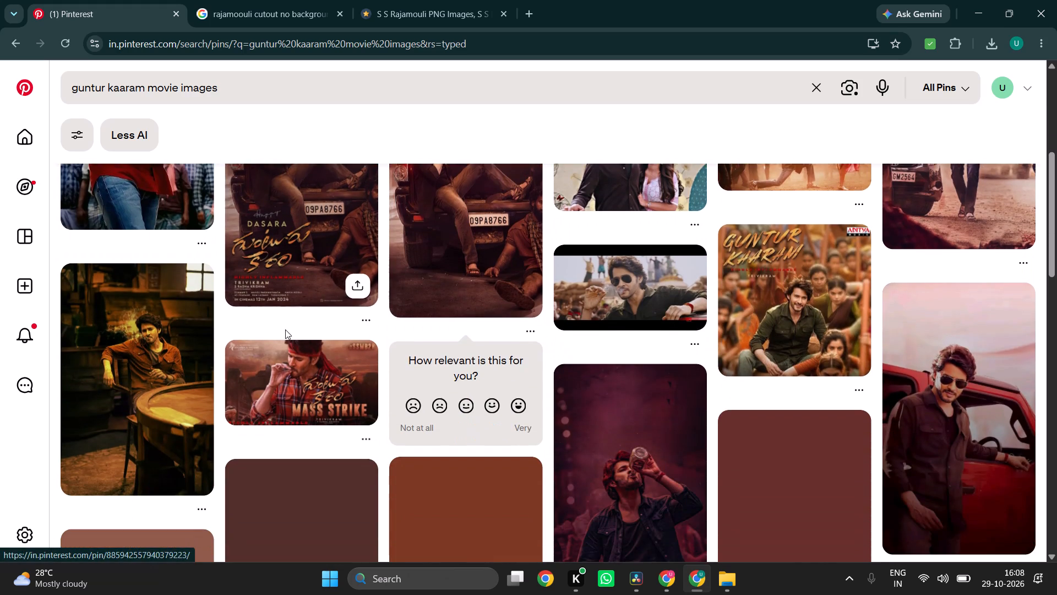
pyautogui.scroll(-1, 285, 329)
pyautogui.scroll(1, 285, 329)
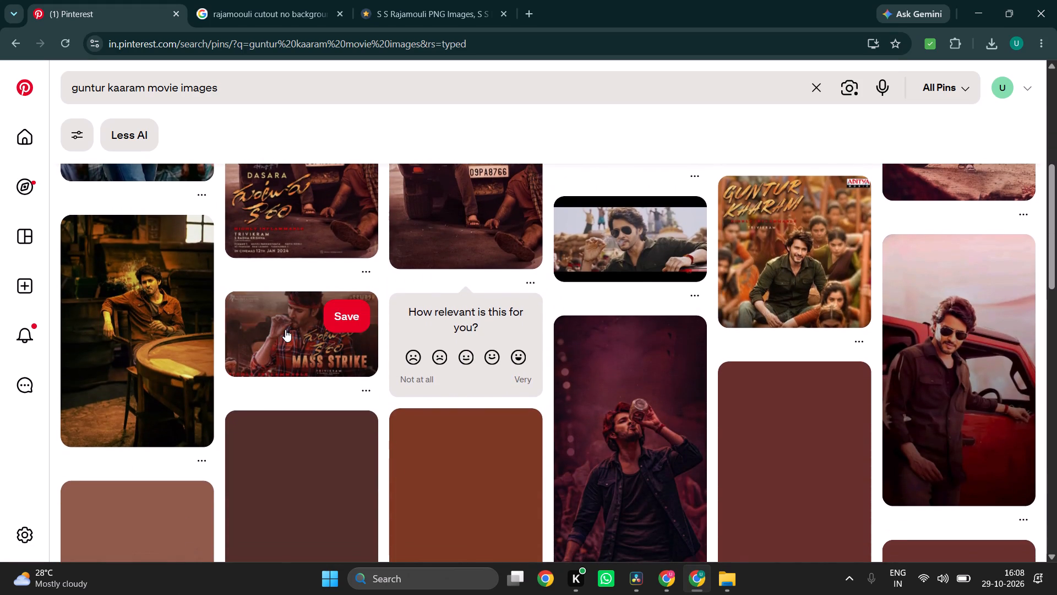
pyautogui.scroll(1, 285, 329)
pyautogui.scroll(2, 204, 262)
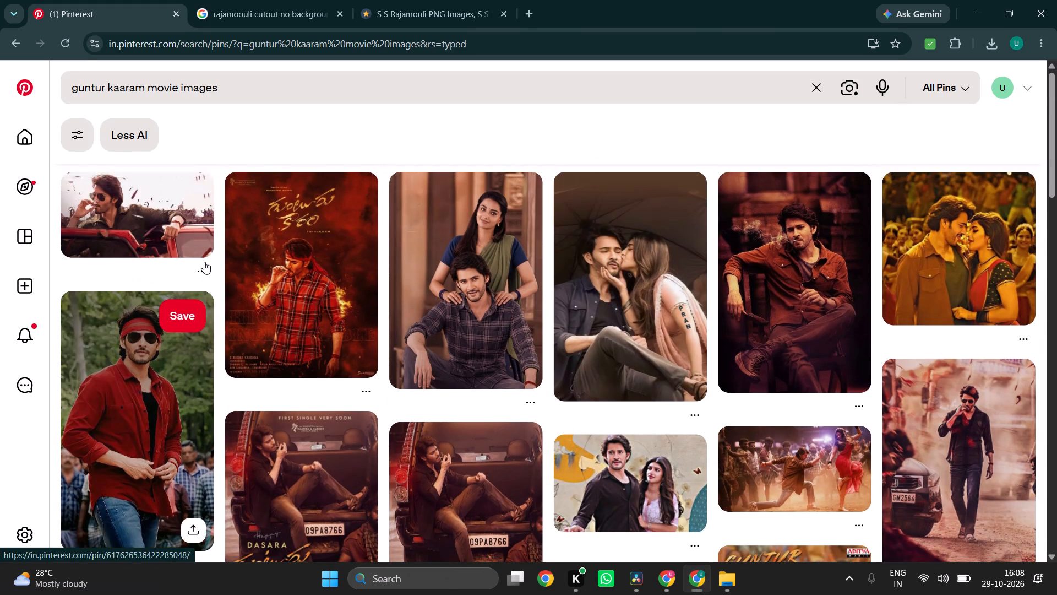
pyautogui.click(140, 223)
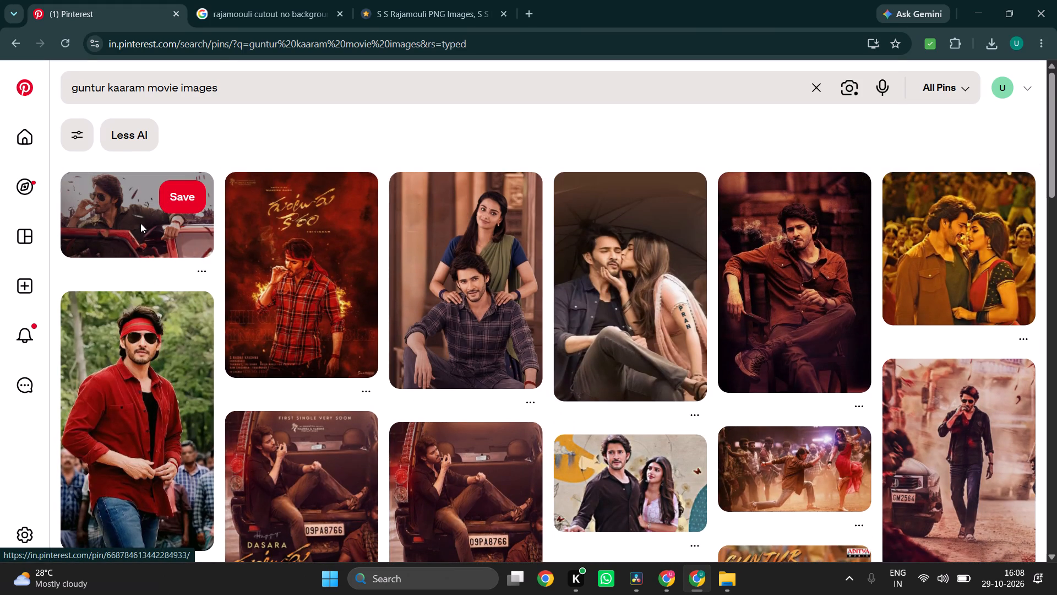
pyautogui.hscroll(1, 209, 292)
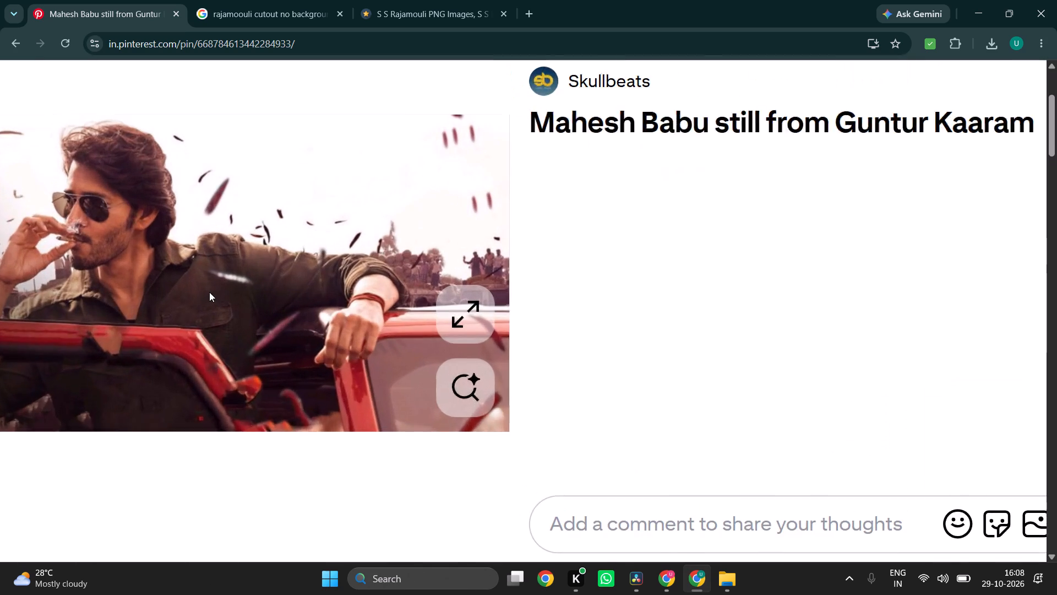
pyautogui.hscroll(1, 209, 292)
pyautogui.scroll(1, 209, 292)
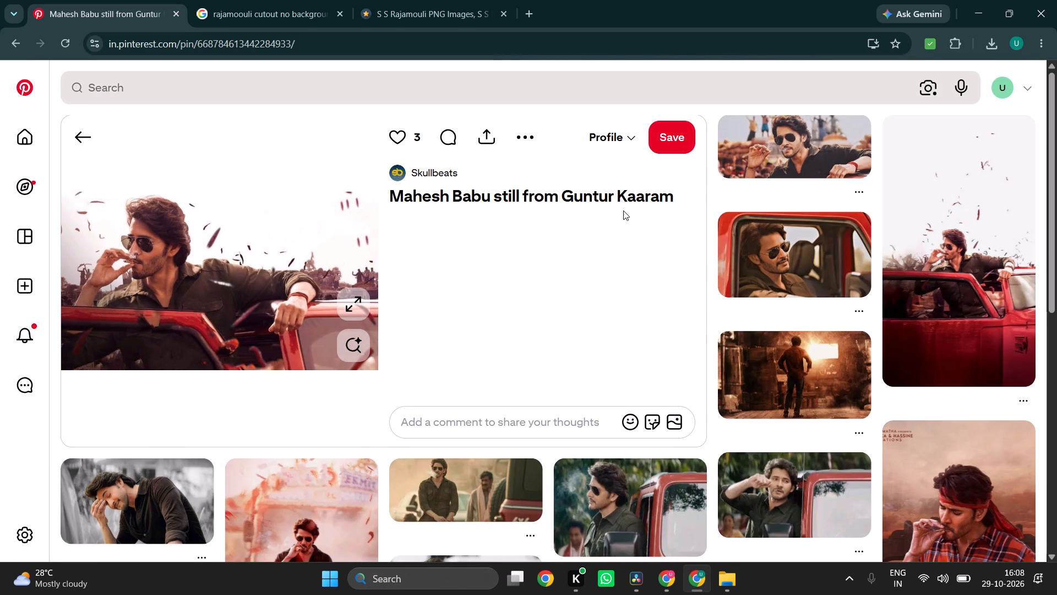
# Look through the related pins under the jeep still for more Mahesh Babu images suited to the film strip.
pyautogui.scroll(-1, 703, 382)
pyautogui.hscroll(-1, 703, 382)
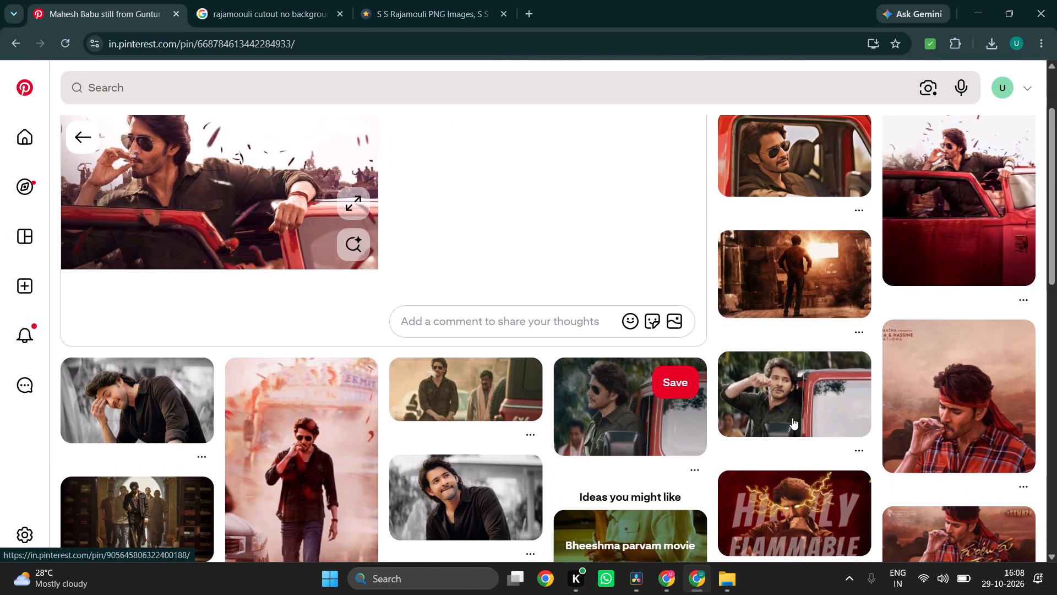
pyautogui.scroll(-1, 825, 426)
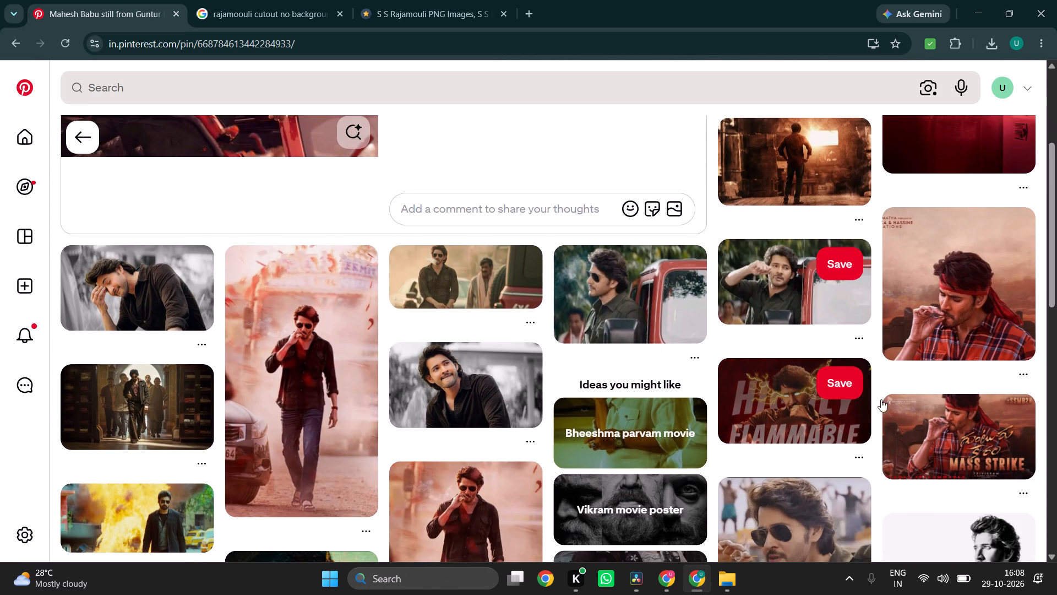
pyautogui.scroll(-2, 679, 520)
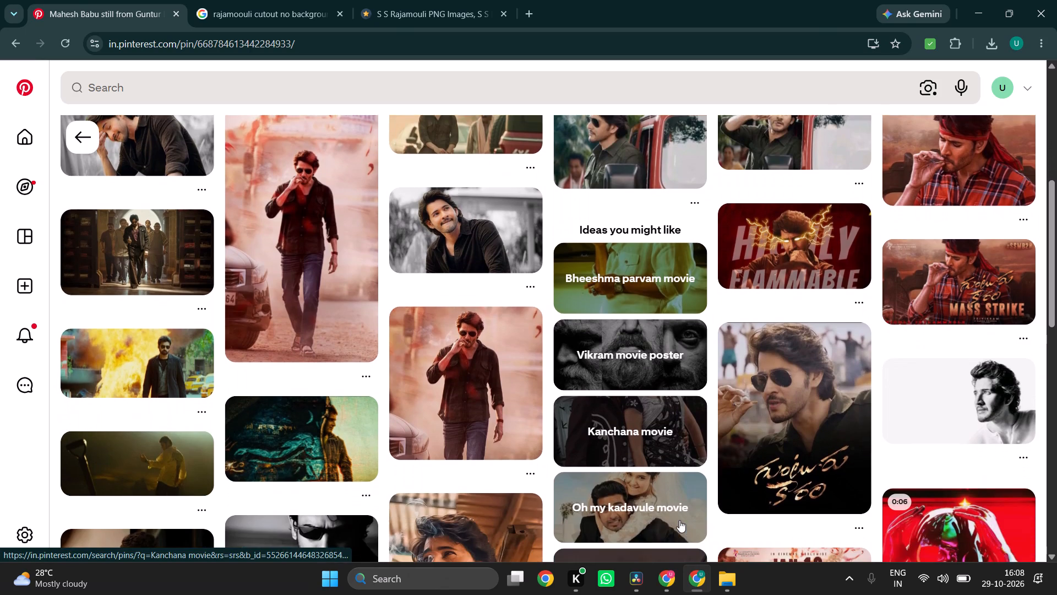
pyautogui.scroll(-1, 679, 520)
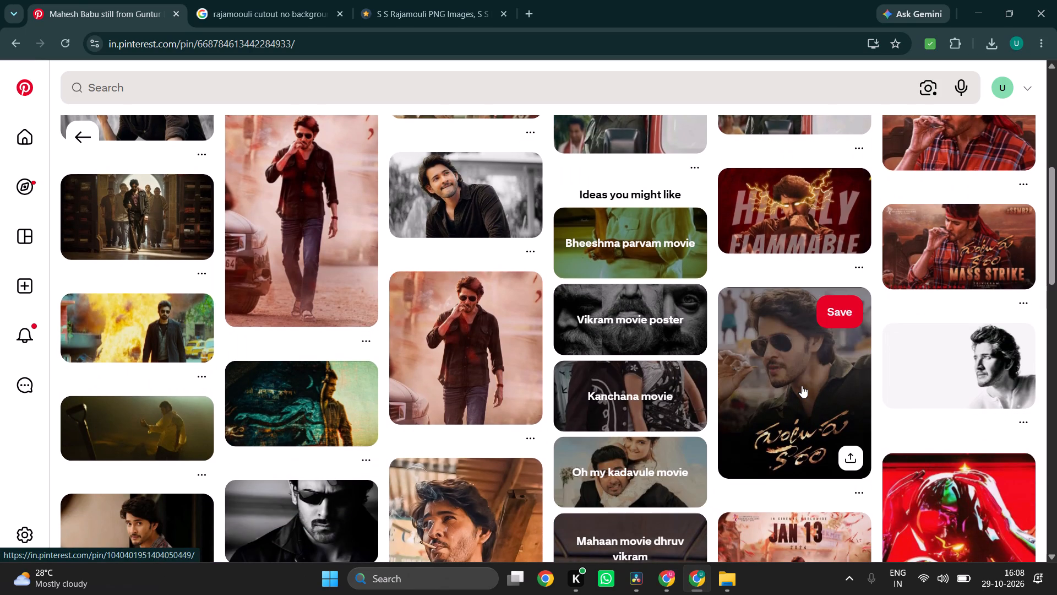
pyautogui.scroll(-1, 723, 347)
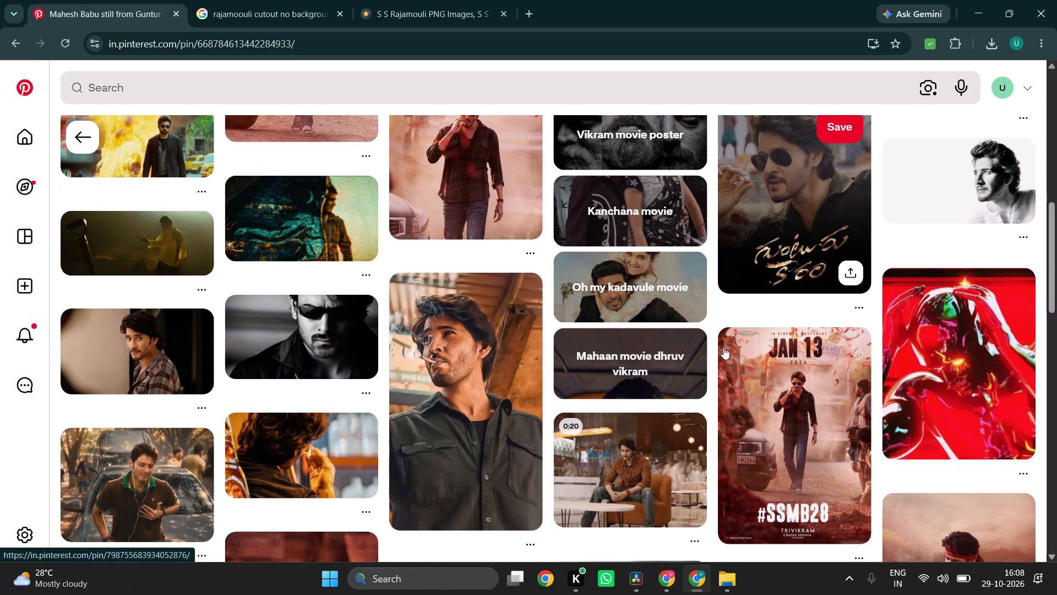
pyautogui.scroll(-3, 723, 347)
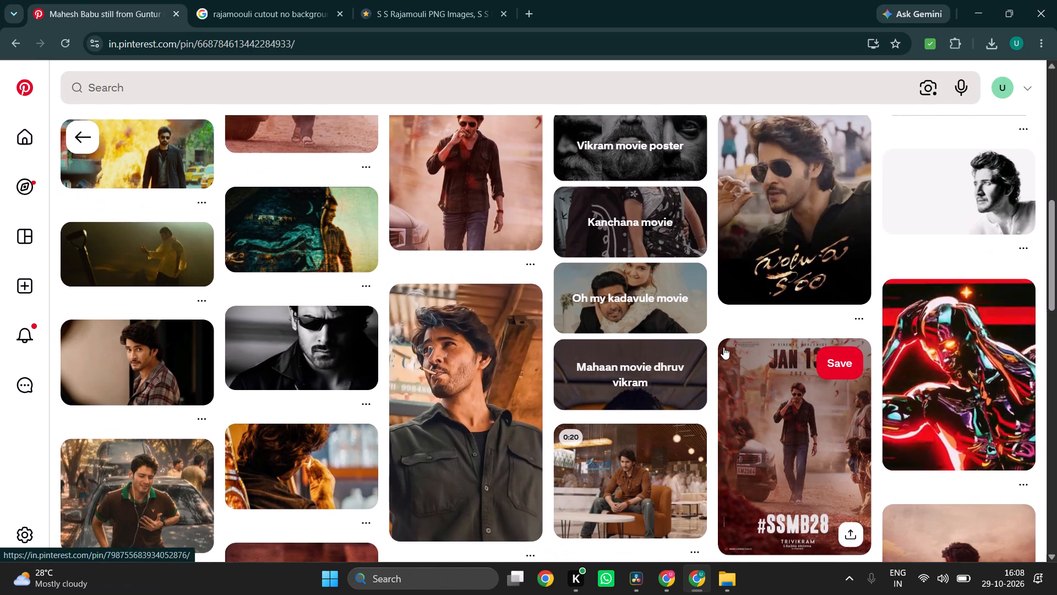
pyautogui.scroll(-1, 723, 347)
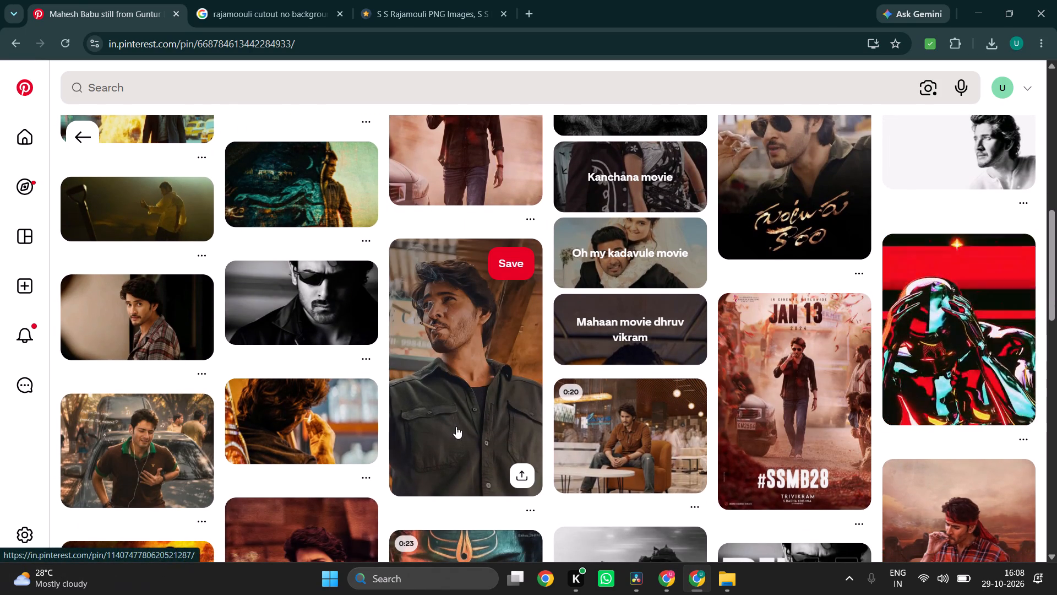
pyautogui.scroll(2, 456, 426)
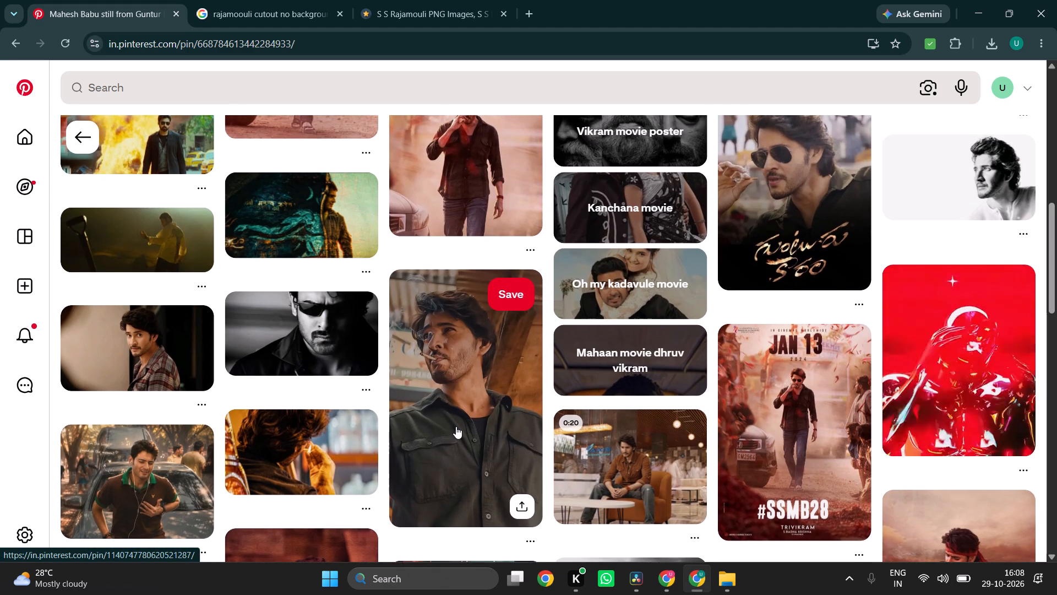
pyautogui.scroll(2, 456, 426)
pyautogui.scroll(-2, 456, 426)
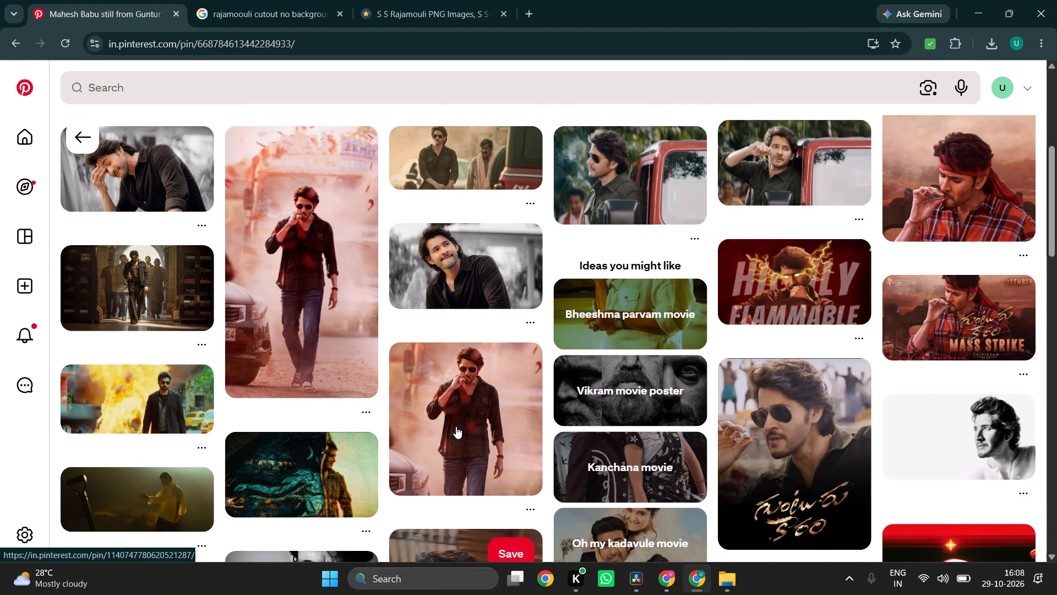
pyautogui.scroll(-1, 314, 382)
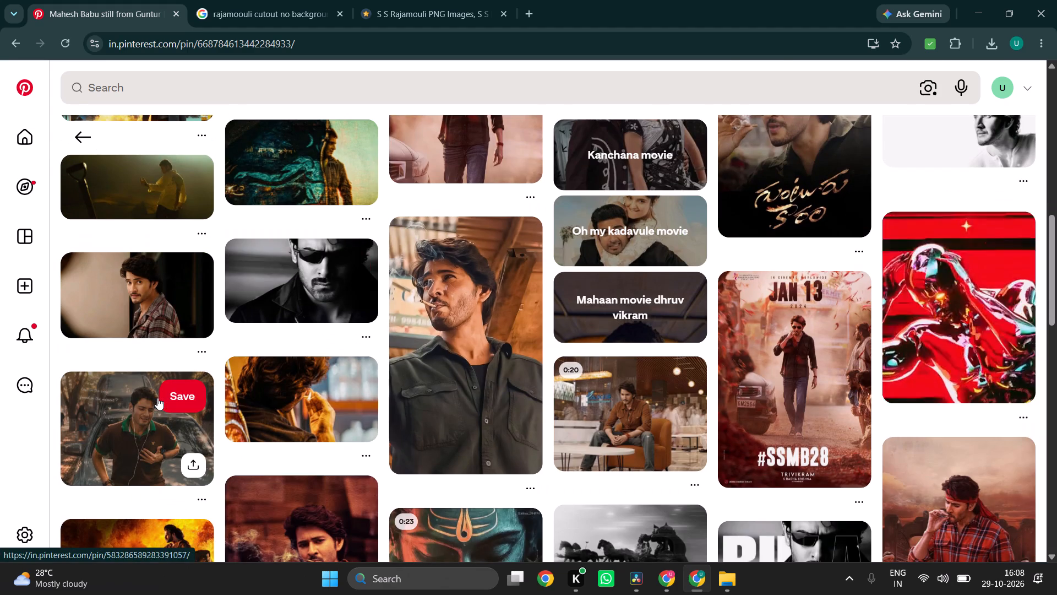
# Open the Khaleja still of Mahesh Babu by the car, look through its related pins, and return to the previous pin.
pyautogui.rightClick(117, 417)
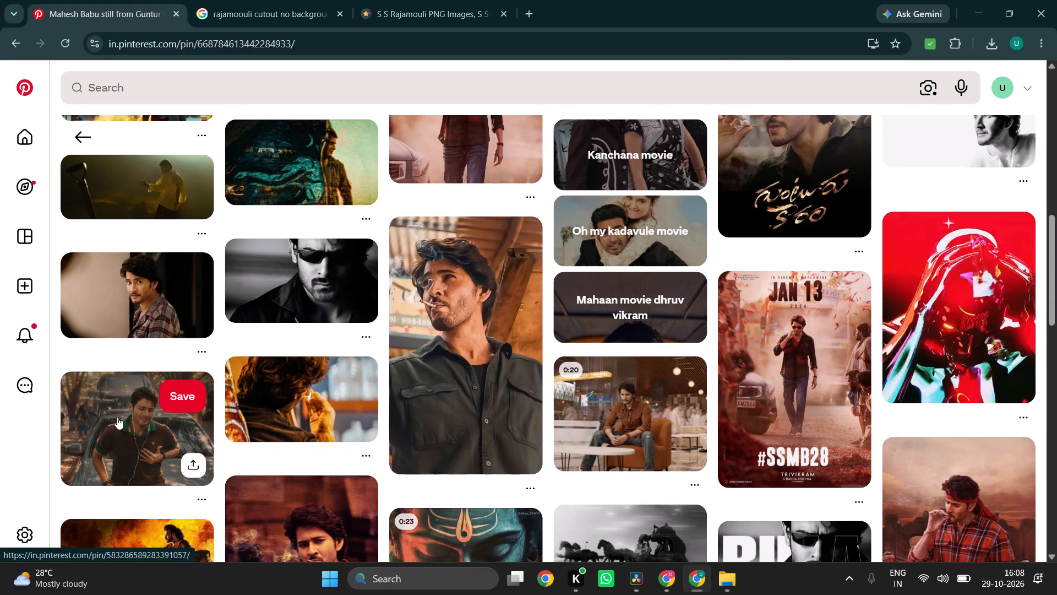
pyautogui.click(117, 417)
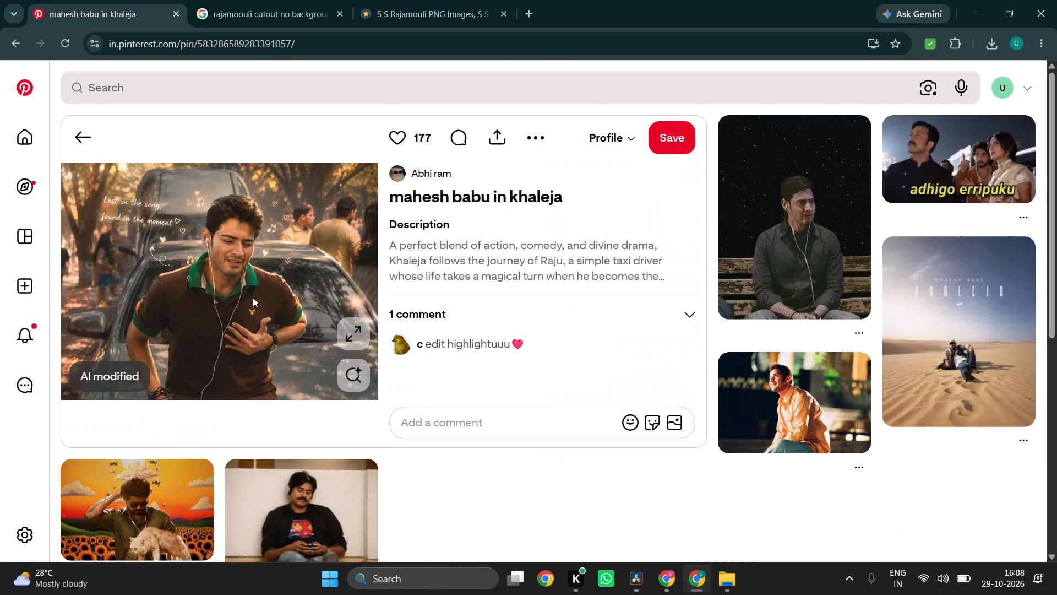
pyautogui.scroll(-1, 685, 353)
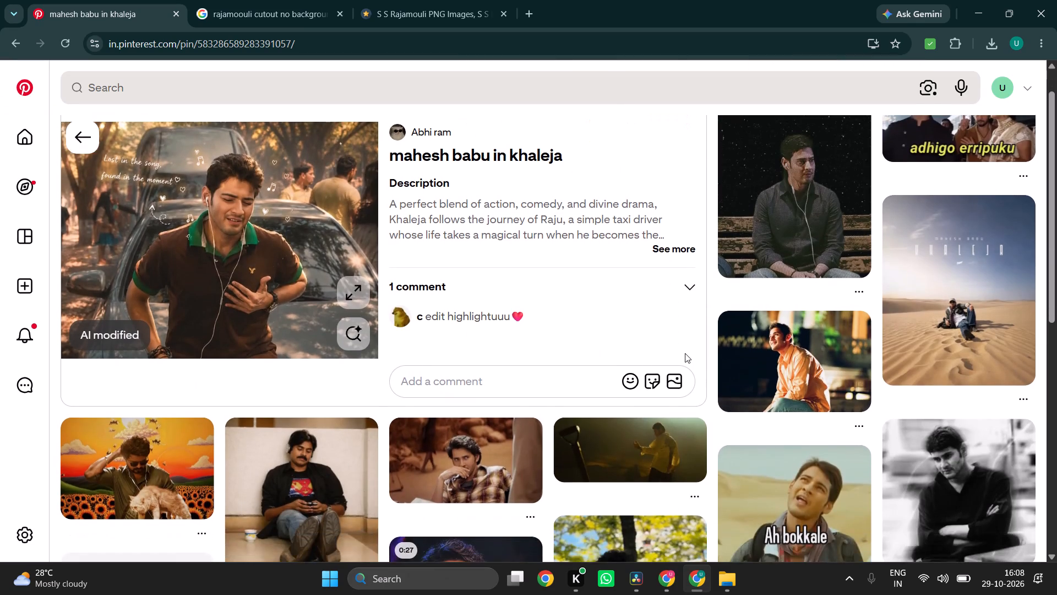
pyautogui.scroll(-1, 685, 353)
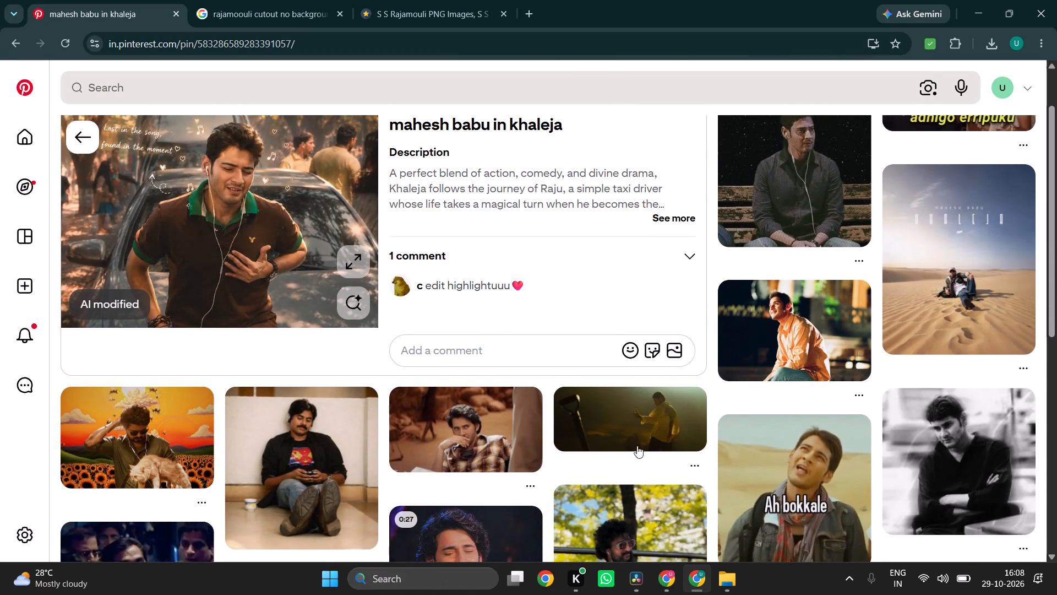
pyautogui.scroll(-2, 631, 456)
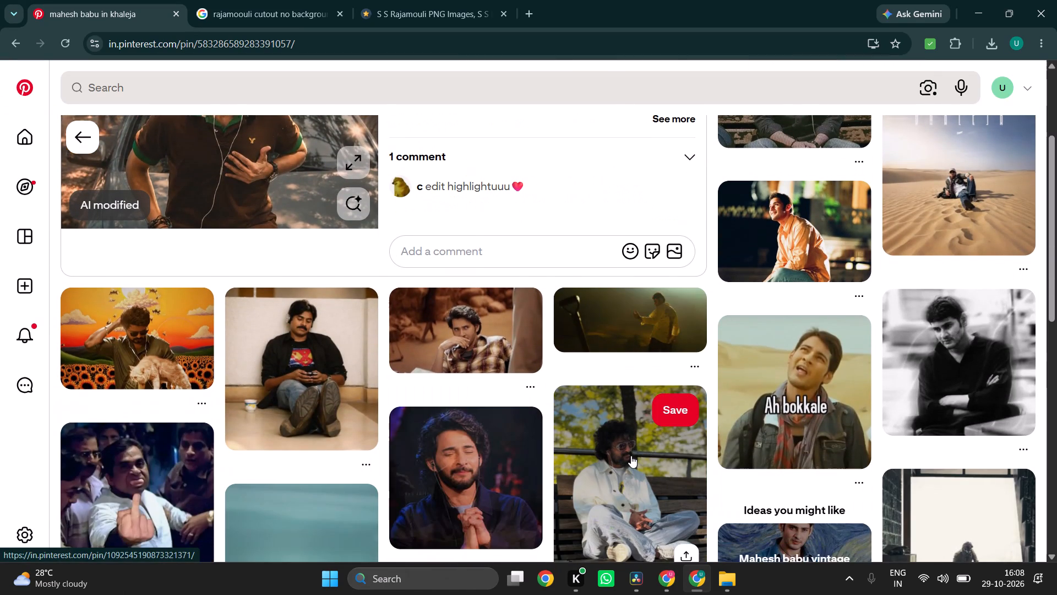
pyautogui.scroll(-1, 631, 456)
pyautogui.scroll(-1, 476, 470)
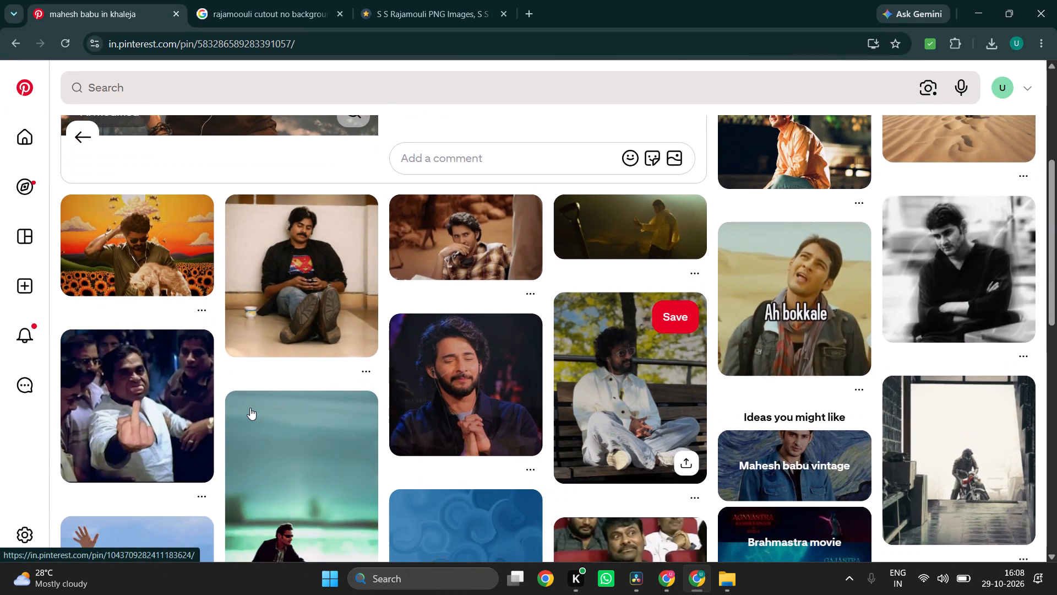
pyautogui.scroll(-1, 253, 295)
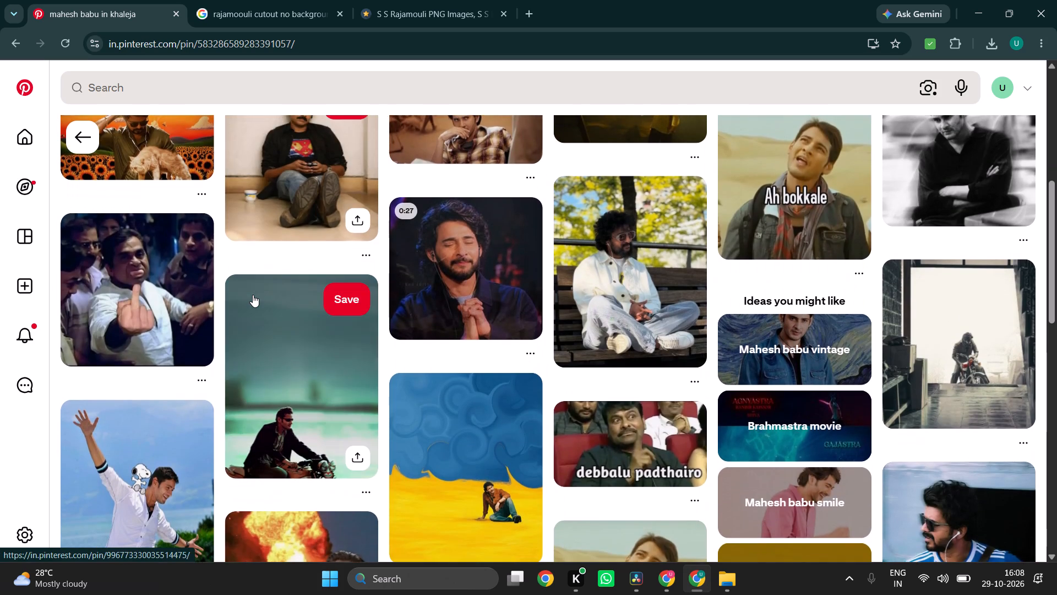
pyautogui.scroll(-1, 253, 295)
pyautogui.scroll(1, 253, 295)
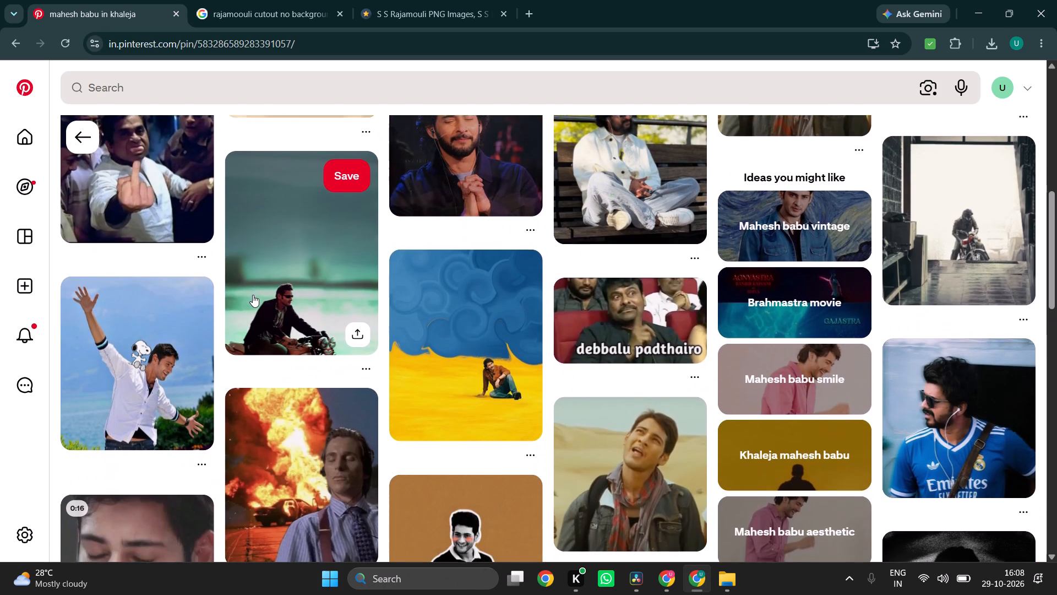
pyautogui.scroll(3, 253, 295)
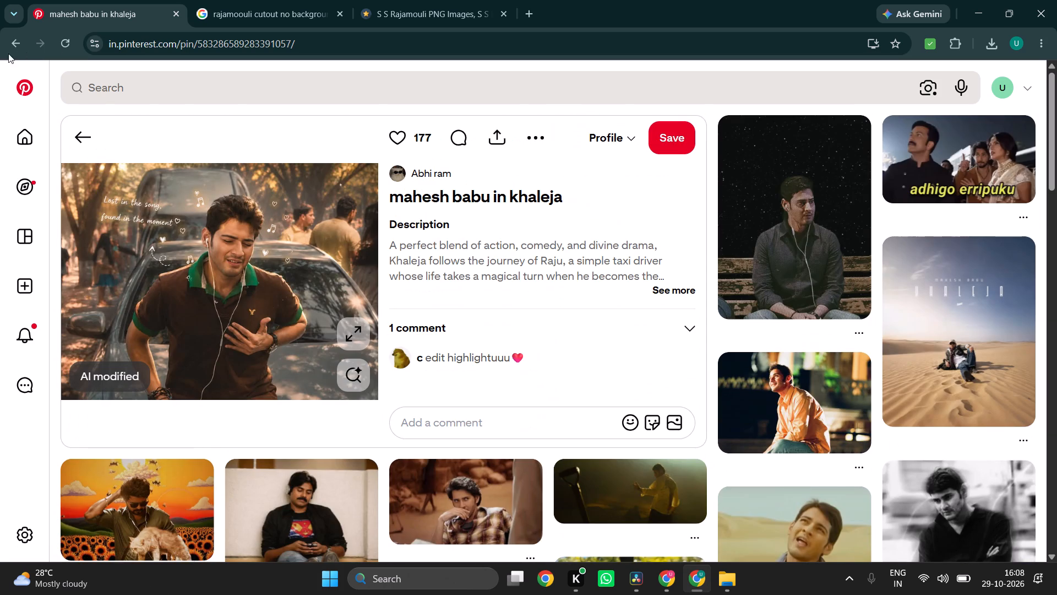
pyautogui.click(24, 48)
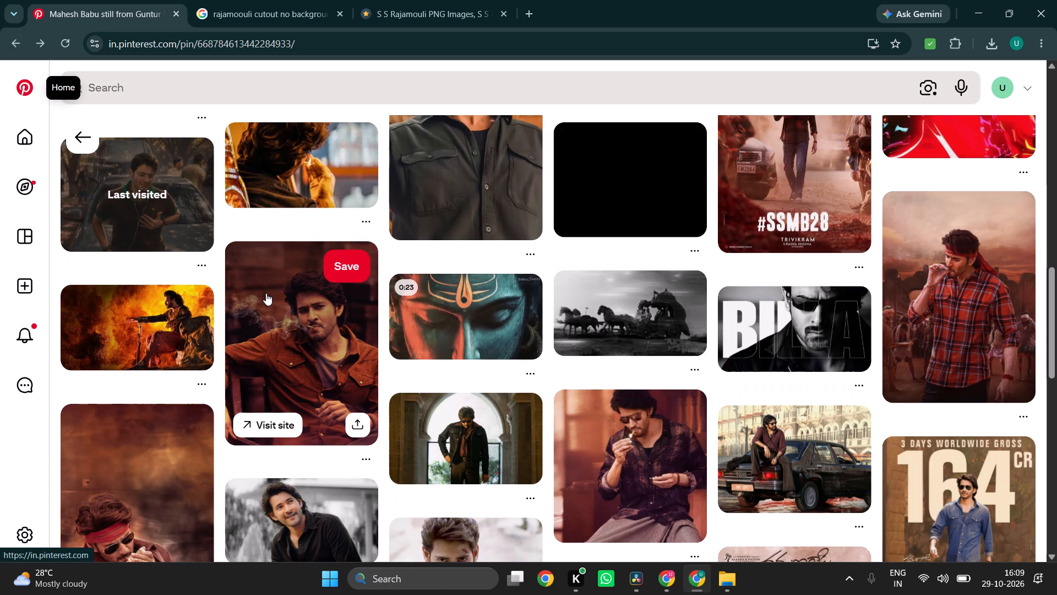
# Go back up through the related pins and open the Guntur Kaaram still of Mahesh Babu smoking in a red headband and plaid shirt.
pyautogui.scroll(1, 351, 376)
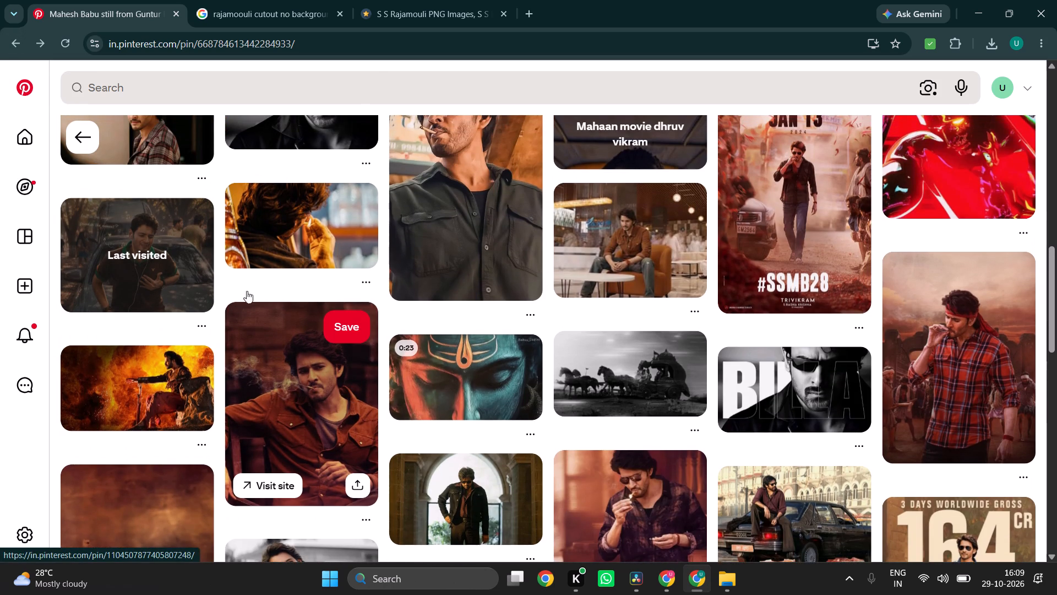
pyautogui.scroll(4, 343, 221)
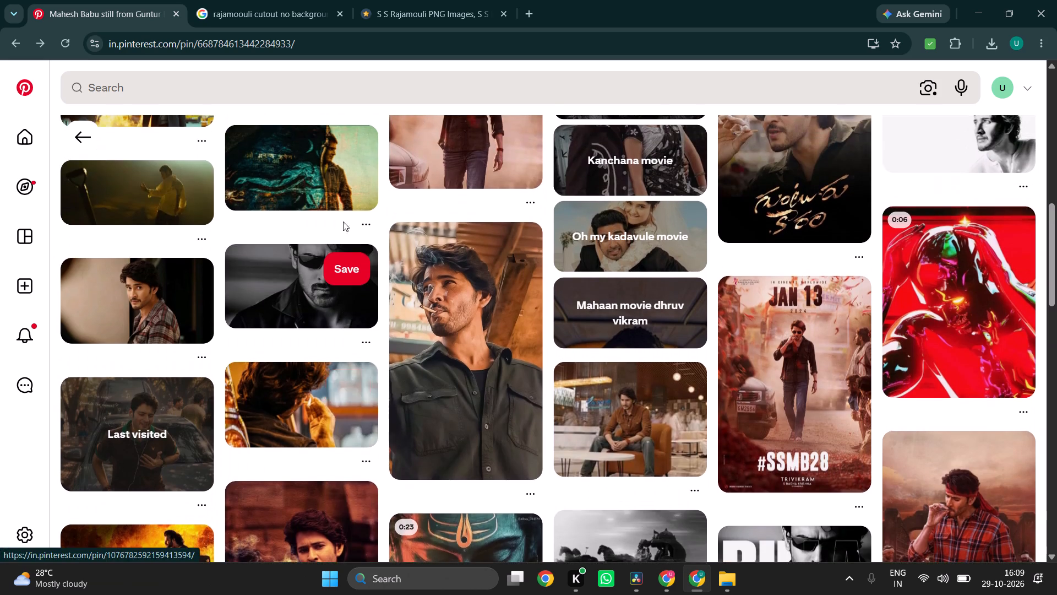
pyautogui.scroll(4, 343, 221)
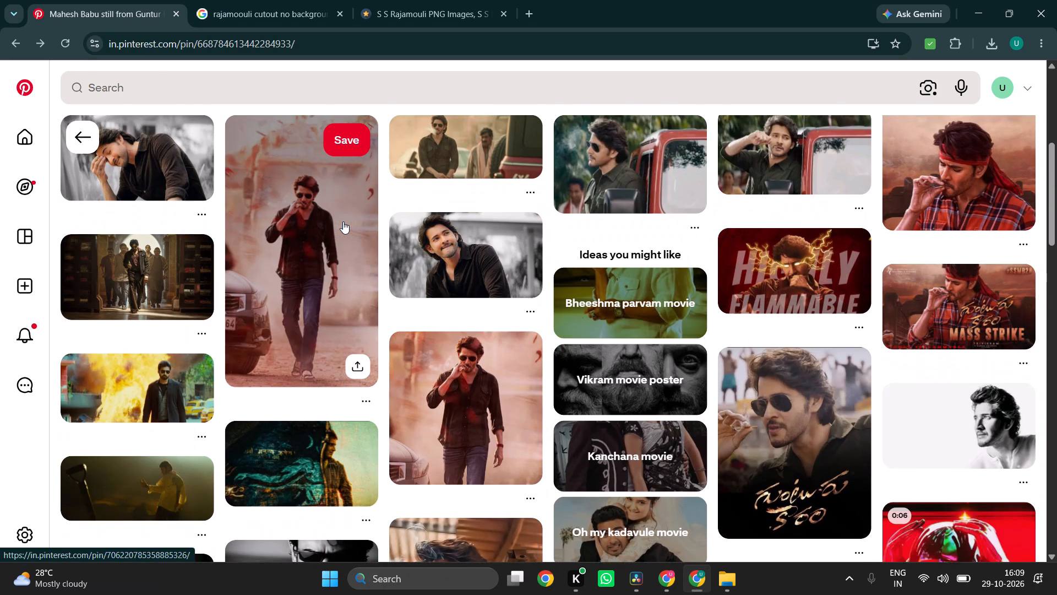
pyautogui.scroll(1, 343, 221)
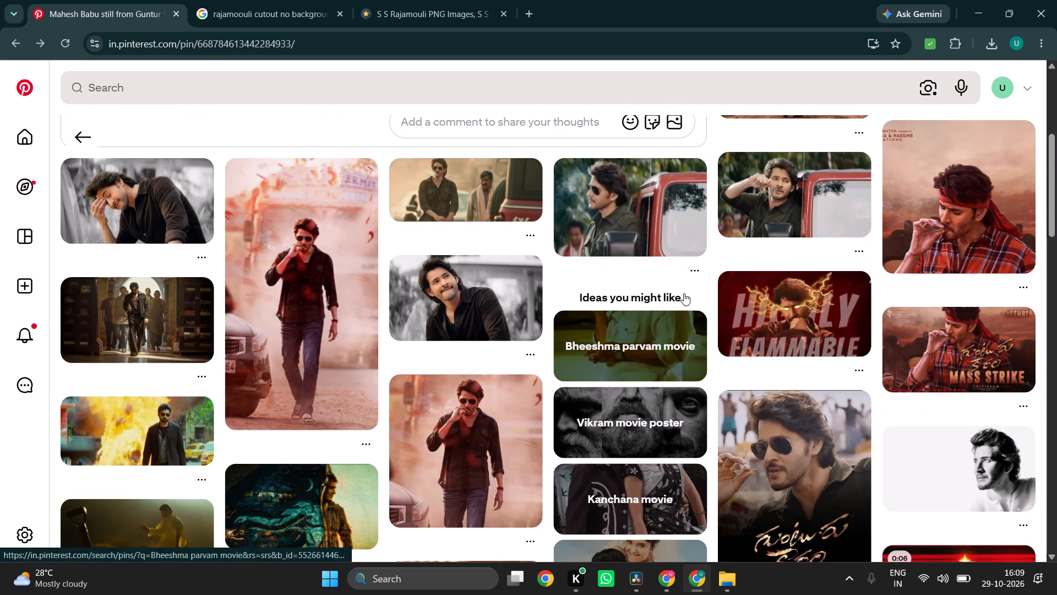
pyautogui.click(922, 202)
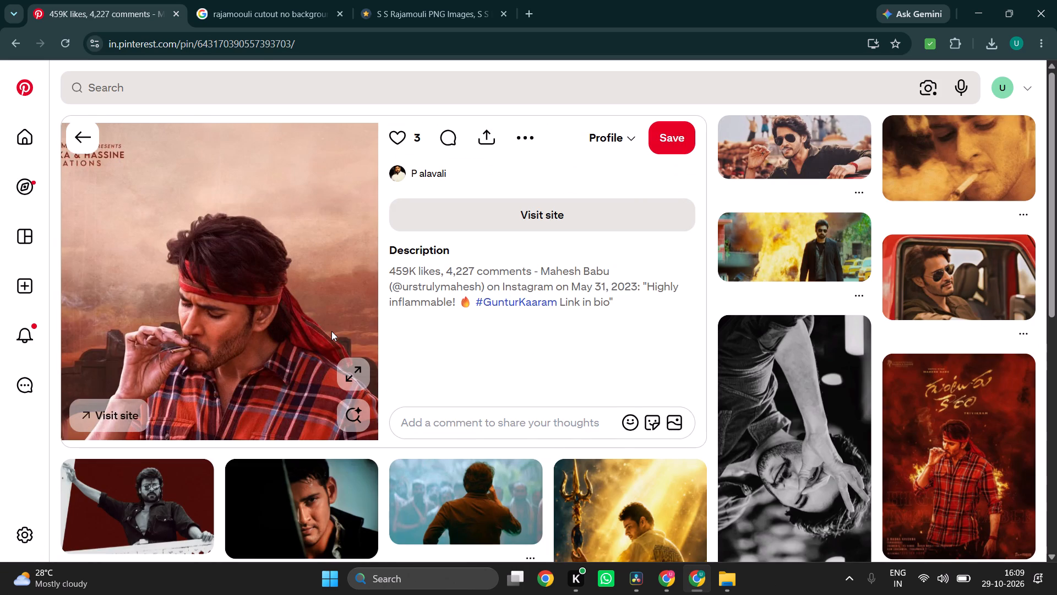
# Download the image of Mahesh Babu in the red headband from its pin.
pyautogui.hscroll(2, 391, 309)
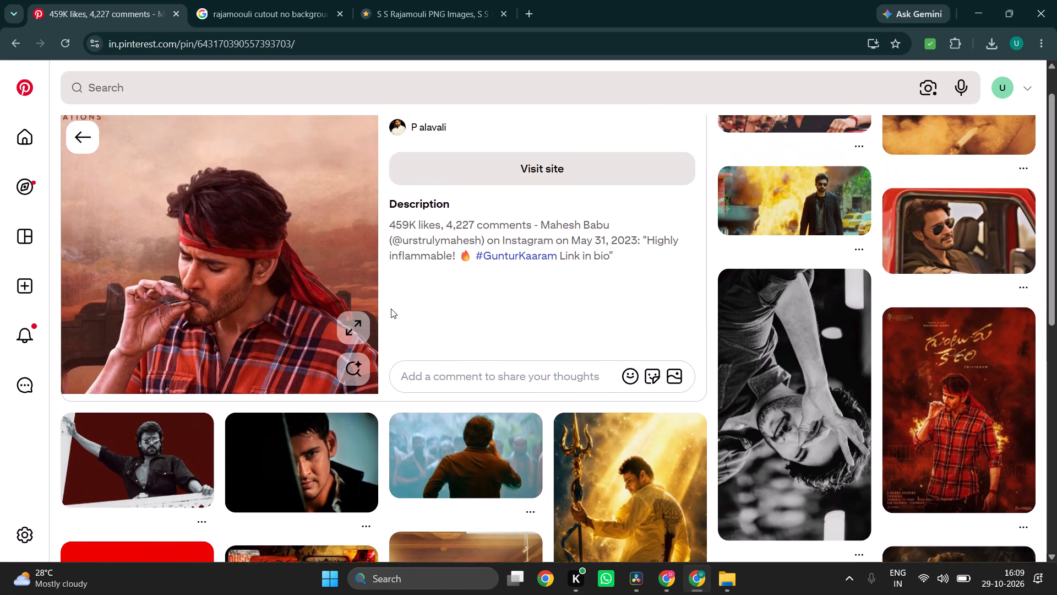
pyautogui.rightClick(301, 306)
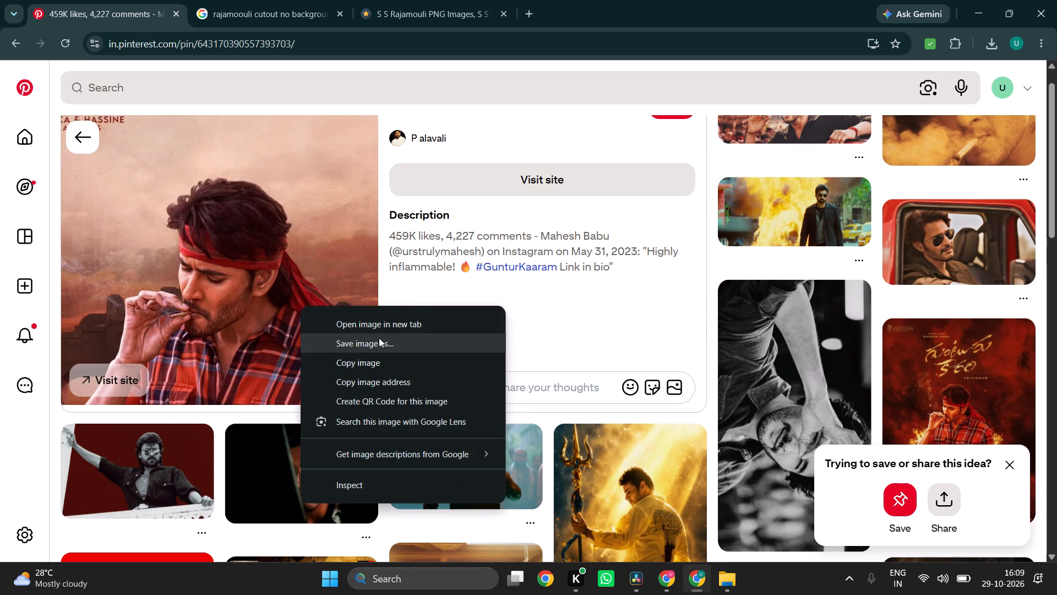
pyautogui.scroll(3, 371, 150)
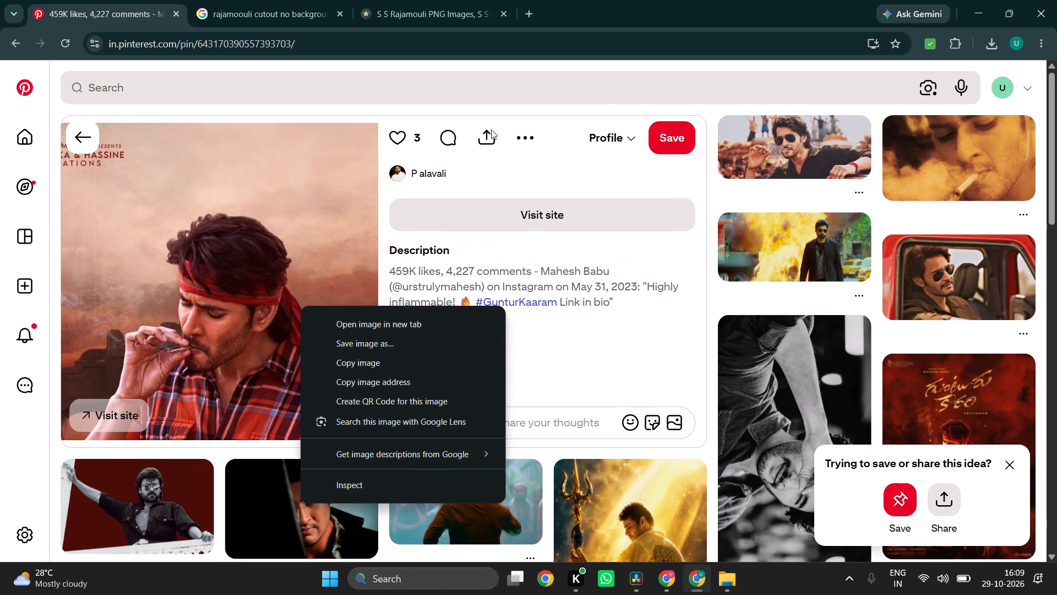
pyautogui.click(517, 139)
pyautogui.click(500, 186)
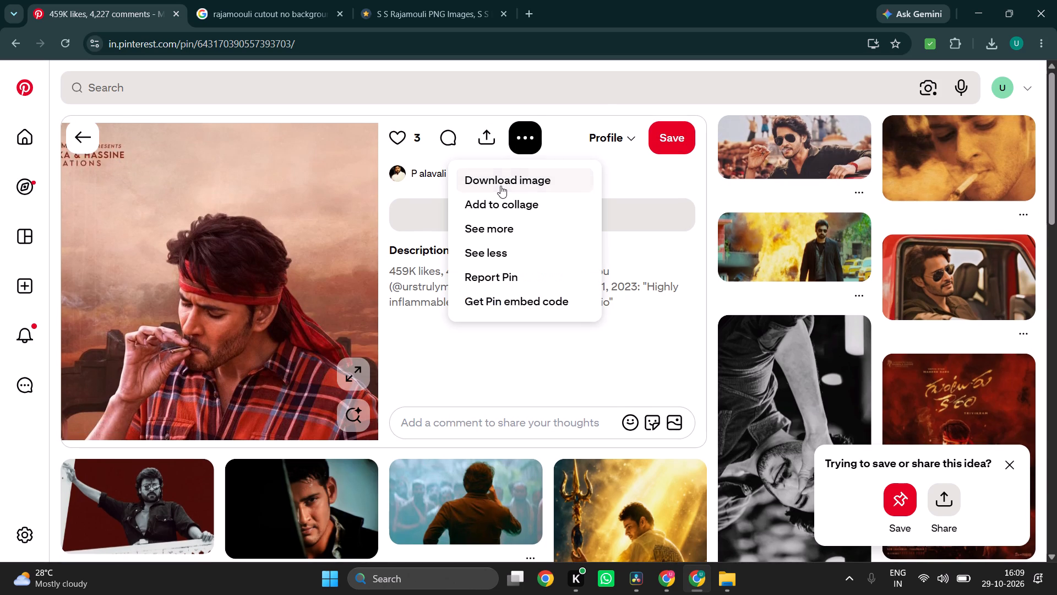
# Switch to the File Explorer window of the "Part-1 The Intro of ssmb29" folder.
pyautogui.click(723, 582)
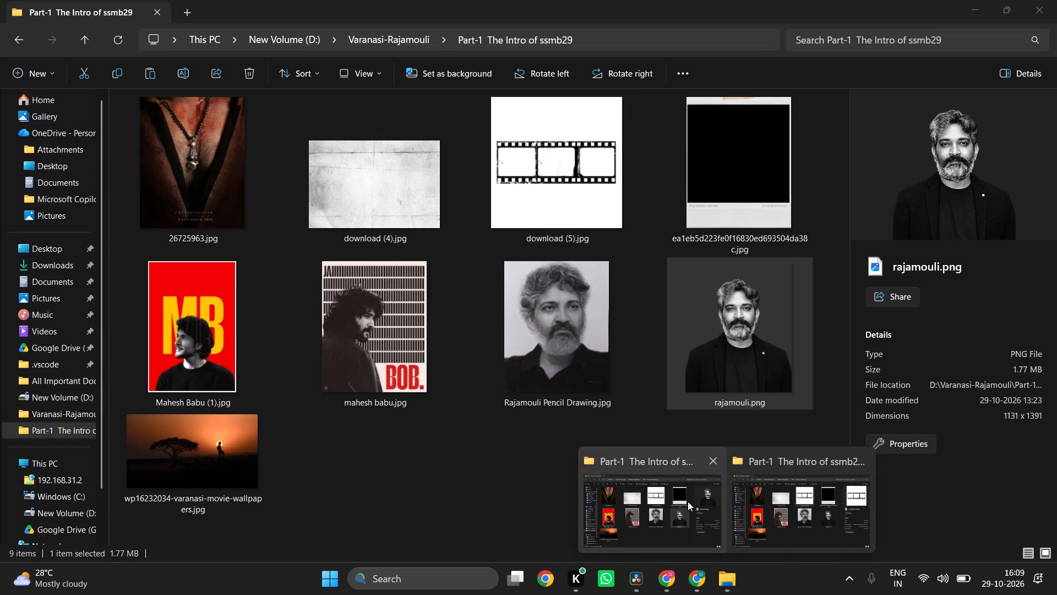
# Switch to the Part-1 The Intro of ssmb29 folder and delete Rajamouli Pencil Drawing.jpg and rajamouli.png.
pyautogui.click(707, 460)
pyautogui.click(729, 569)
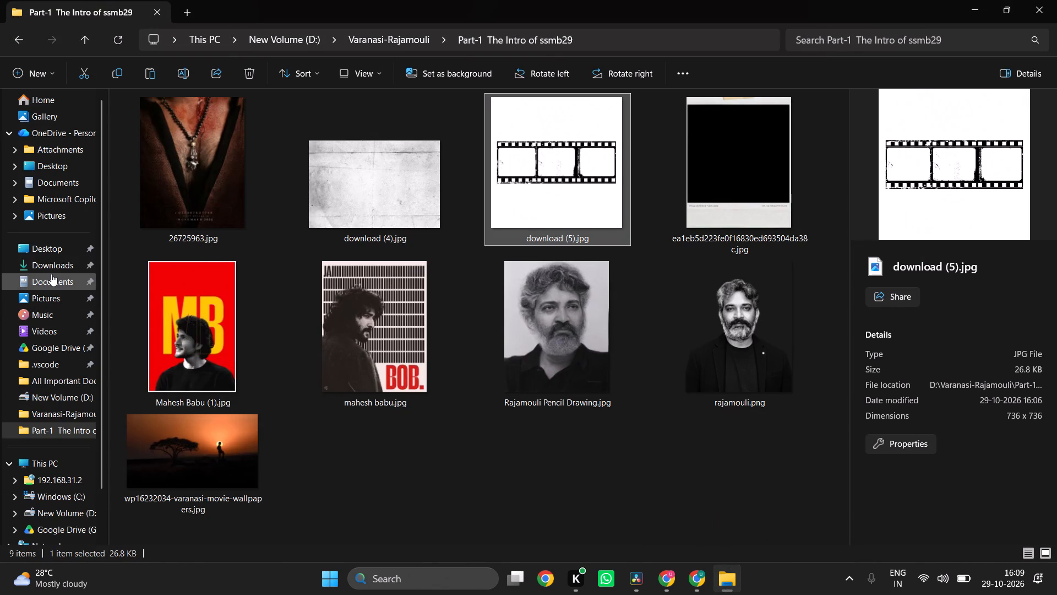
pyautogui.moveTo(51, 274); pyautogui.dragTo(55, 307)
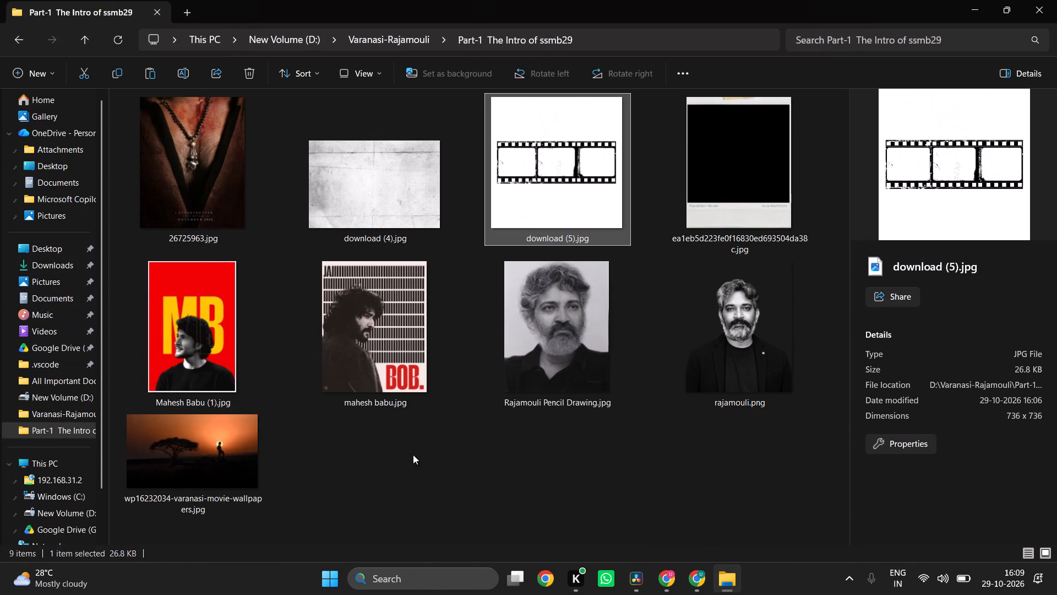
pyautogui.moveTo(461, 398); pyautogui.dragTo(189, 313)
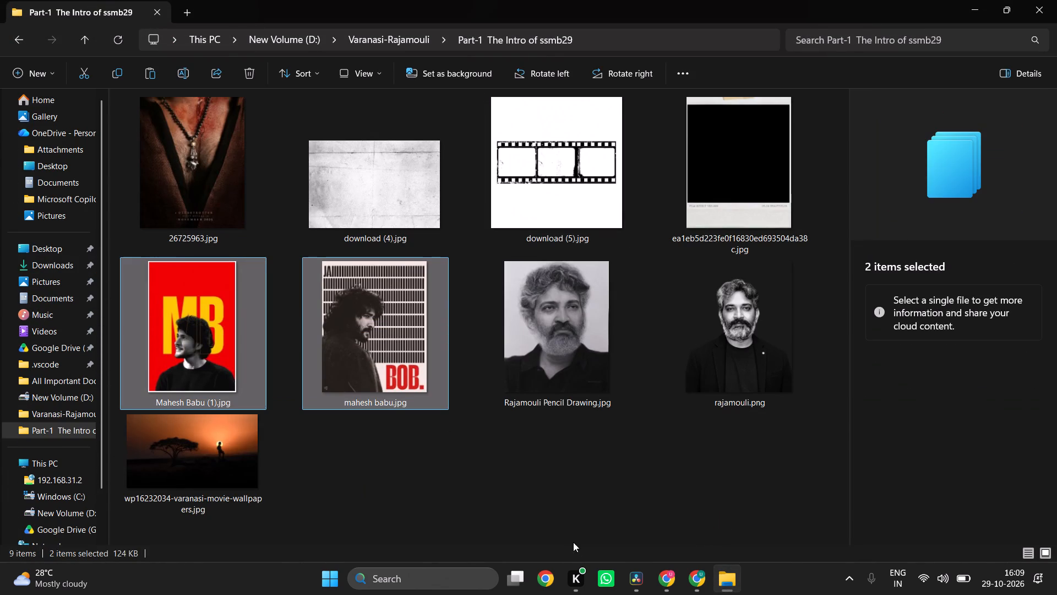
pyautogui.click(617, 493)
pyautogui.moveTo(801, 439); pyautogui.dragTo(483, 328)
pyautogui.press('Delete')
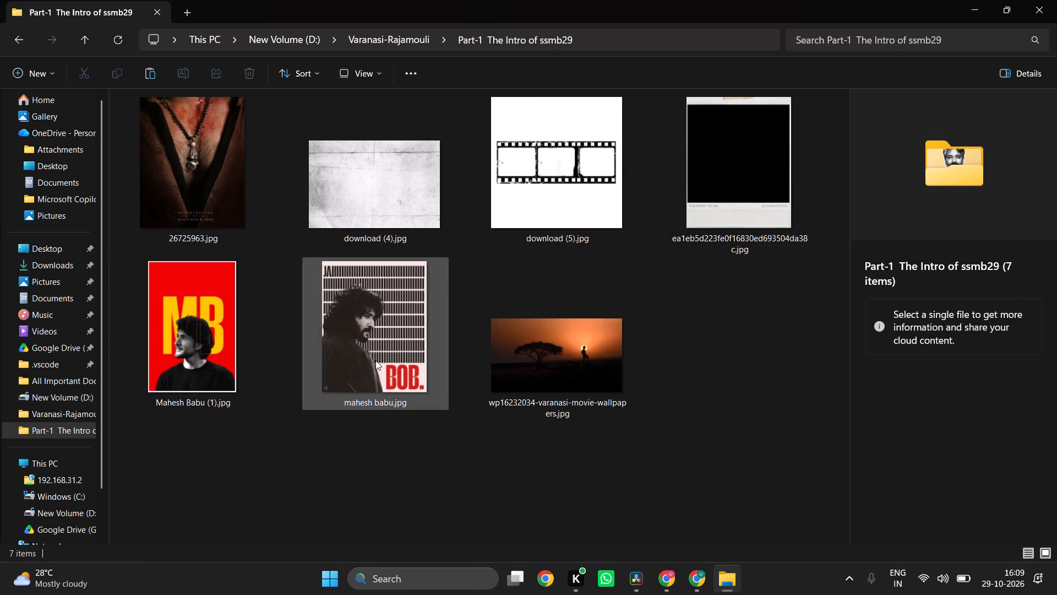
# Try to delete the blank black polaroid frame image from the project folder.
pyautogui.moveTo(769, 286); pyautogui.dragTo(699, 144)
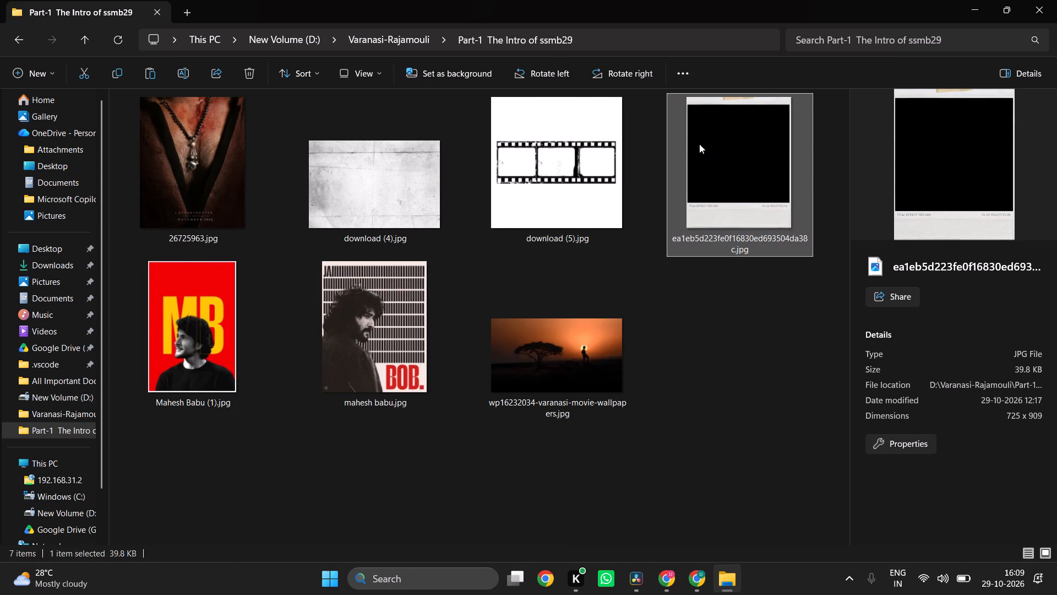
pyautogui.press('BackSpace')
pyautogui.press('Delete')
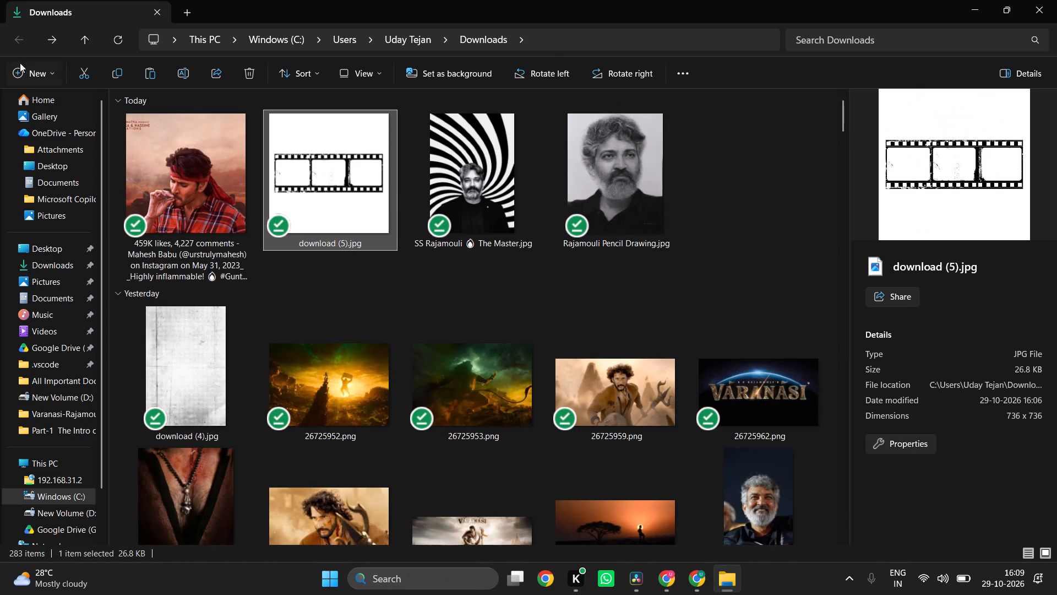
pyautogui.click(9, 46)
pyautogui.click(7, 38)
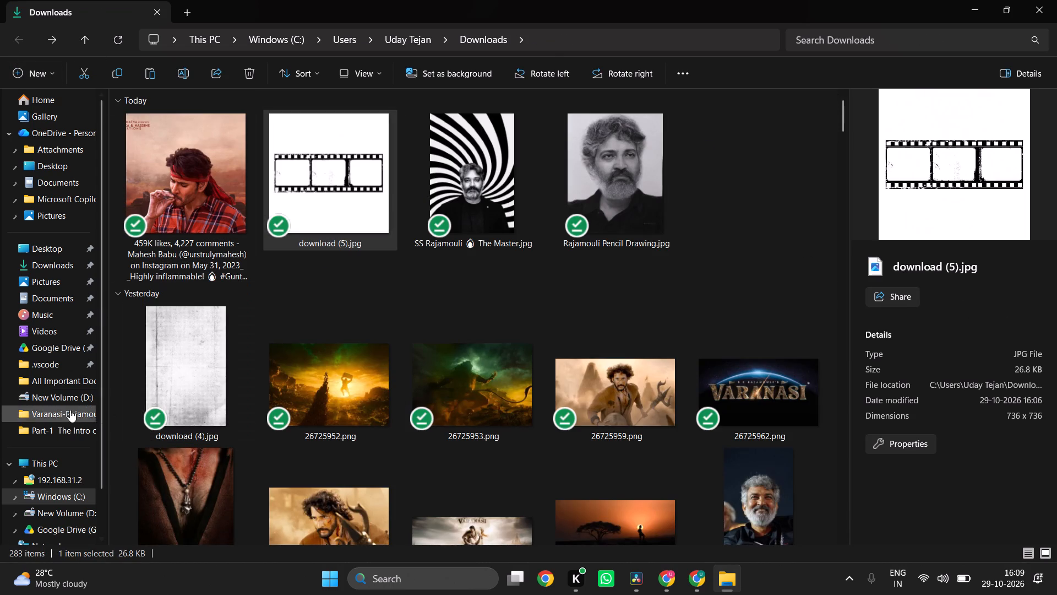
pyautogui.click(52, 264)
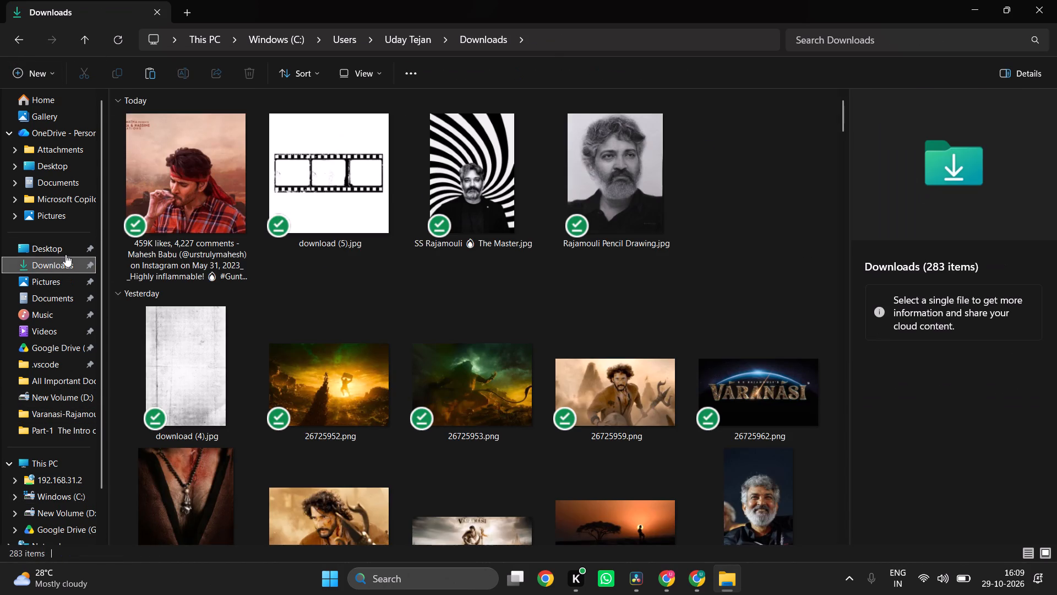
pyautogui.click(177, 156)
pyautogui.hotkey('ctrl', 'c')
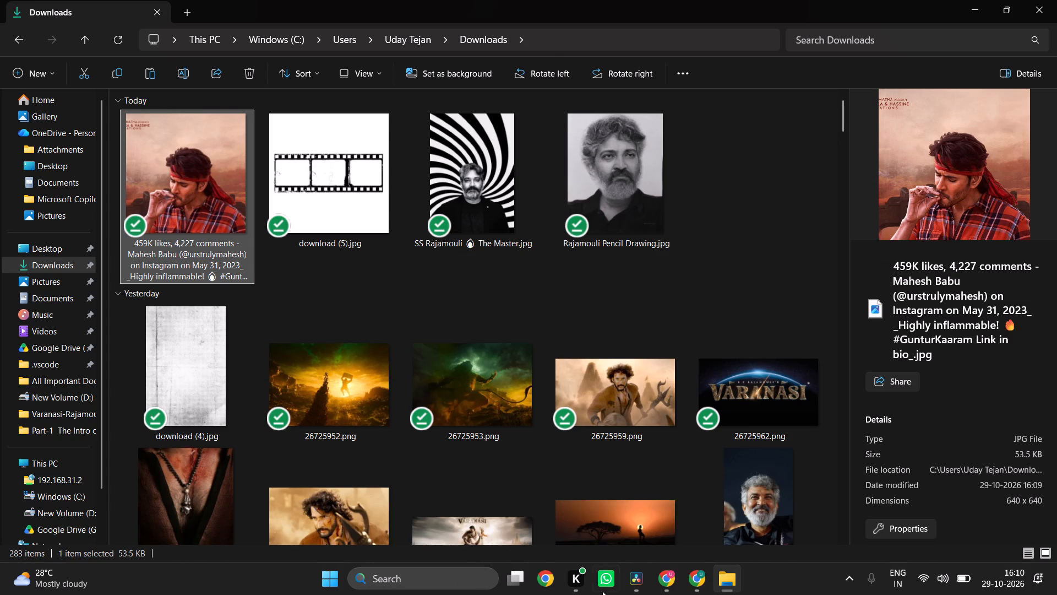
pyautogui.click(691, 585)
pyautogui.click(678, 584)
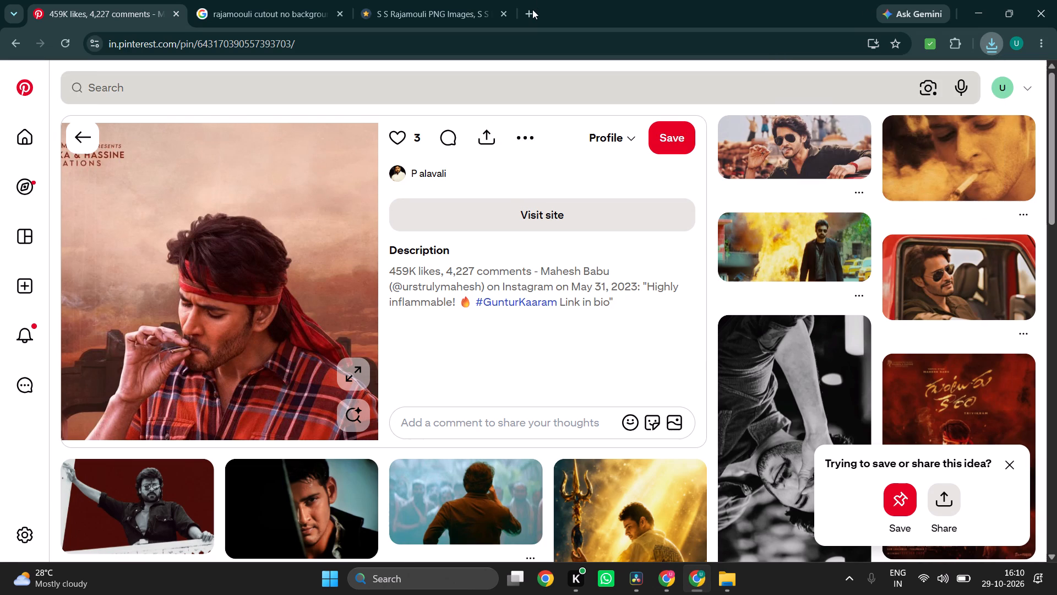
pyautogui.write('mahesh')
pyautogui.press('space')
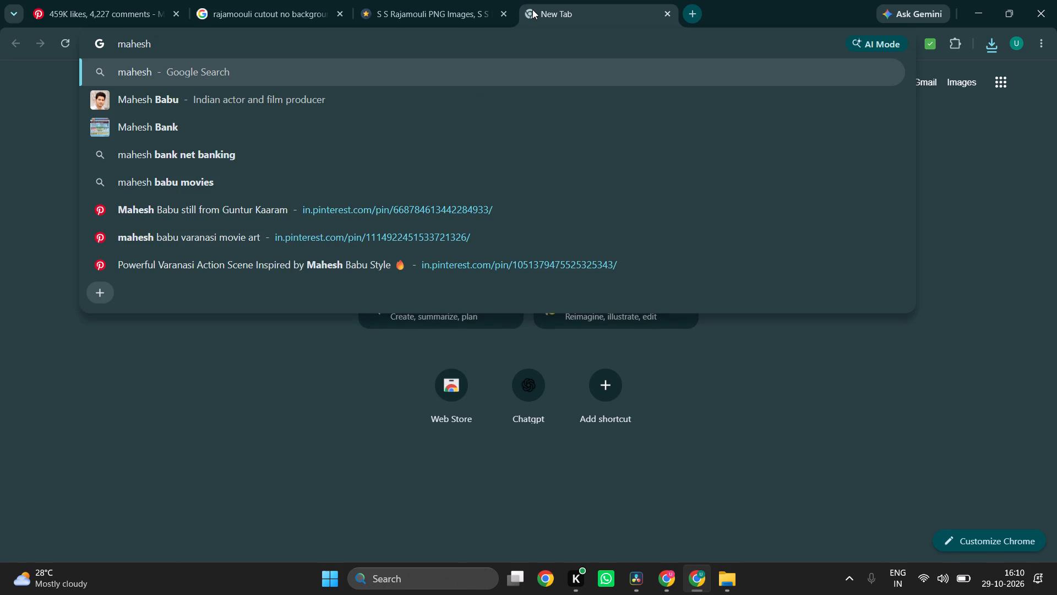
pyautogui.write('babu last 3 movies')
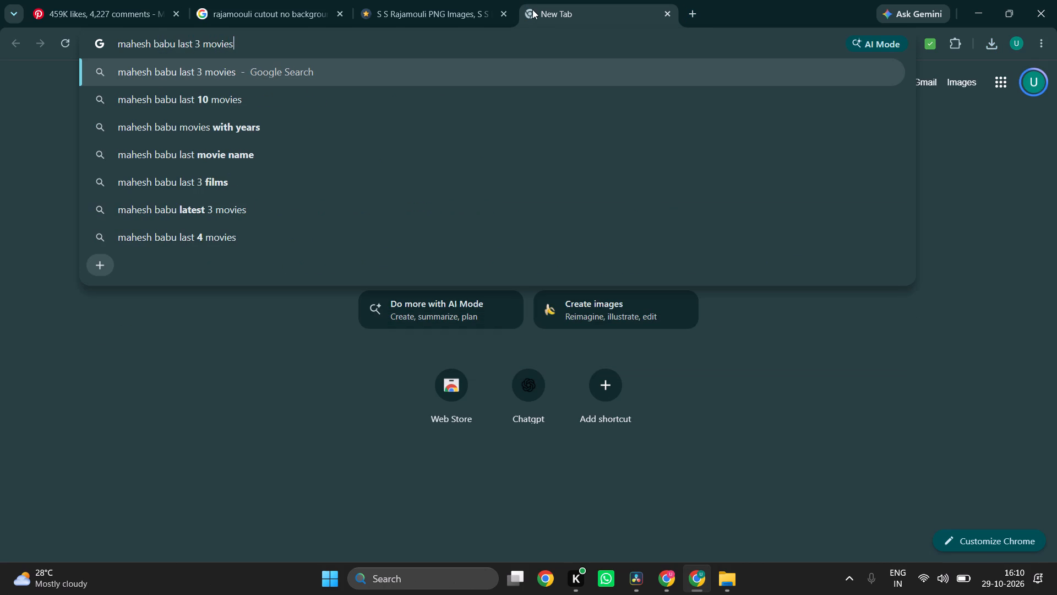
pyautogui.press('Return')
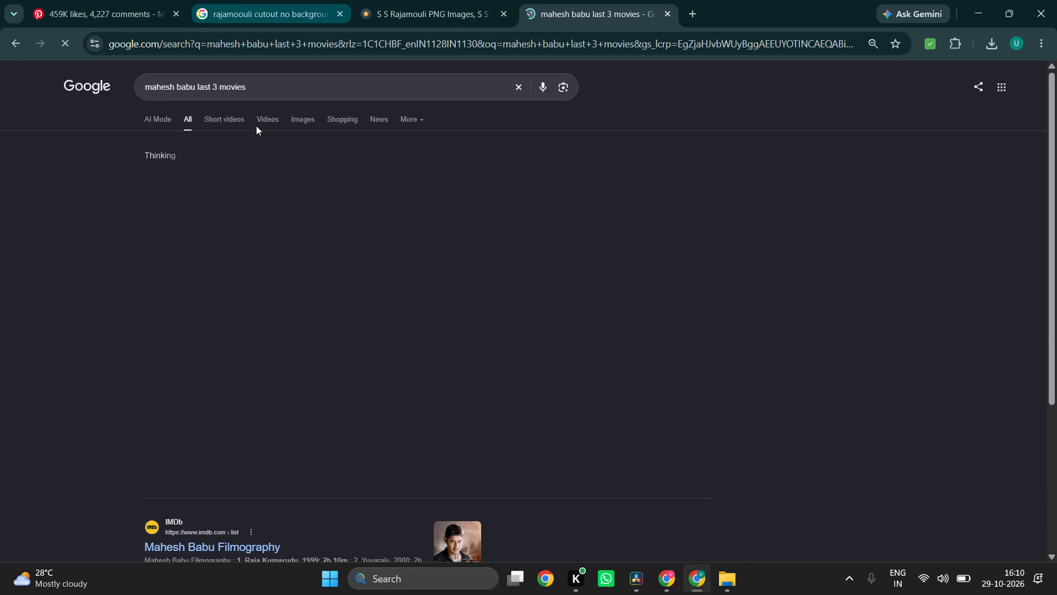
pyautogui.scroll(-2, 242, 242)
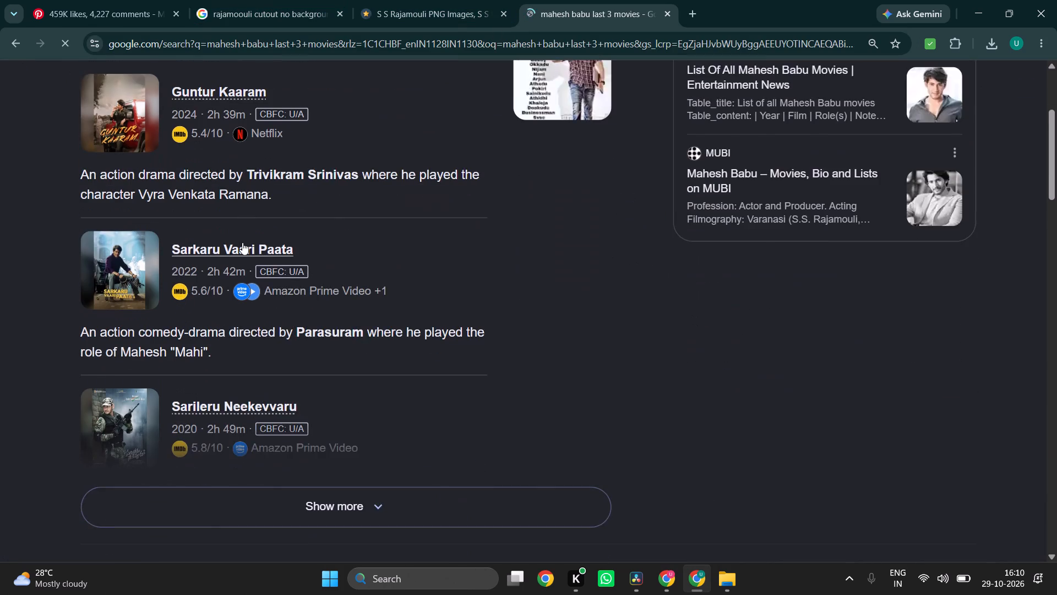
pyautogui.scroll(-1, 242, 242)
pyautogui.click(261, 0)
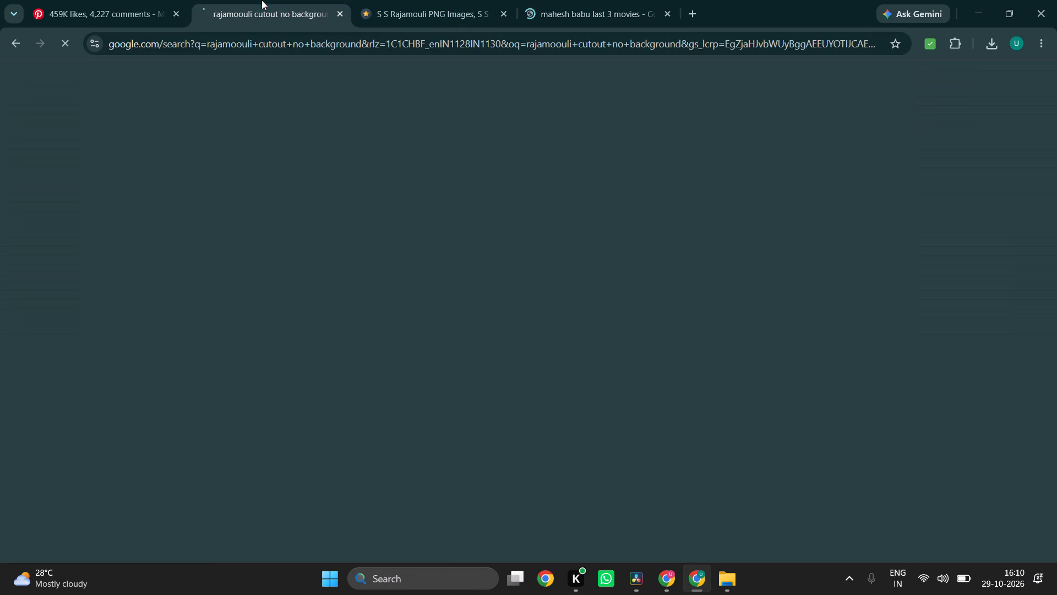
pyautogui.click(538, 2)
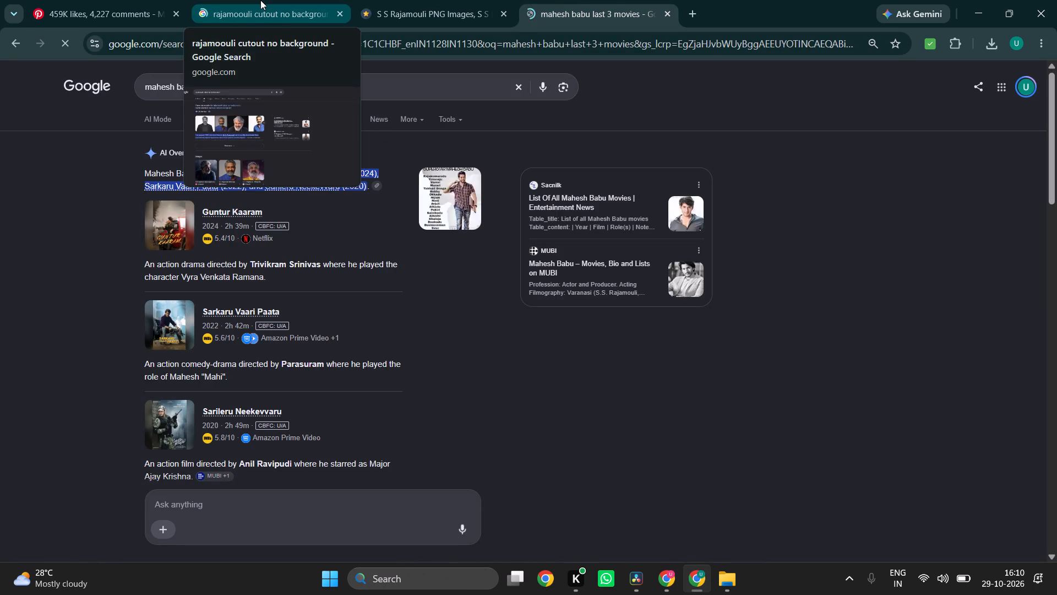
# Return to Pinterest and search for "sarkaru vaari paata".
pyautogui.click(260, 0)
pyautogui.click(132, 0)
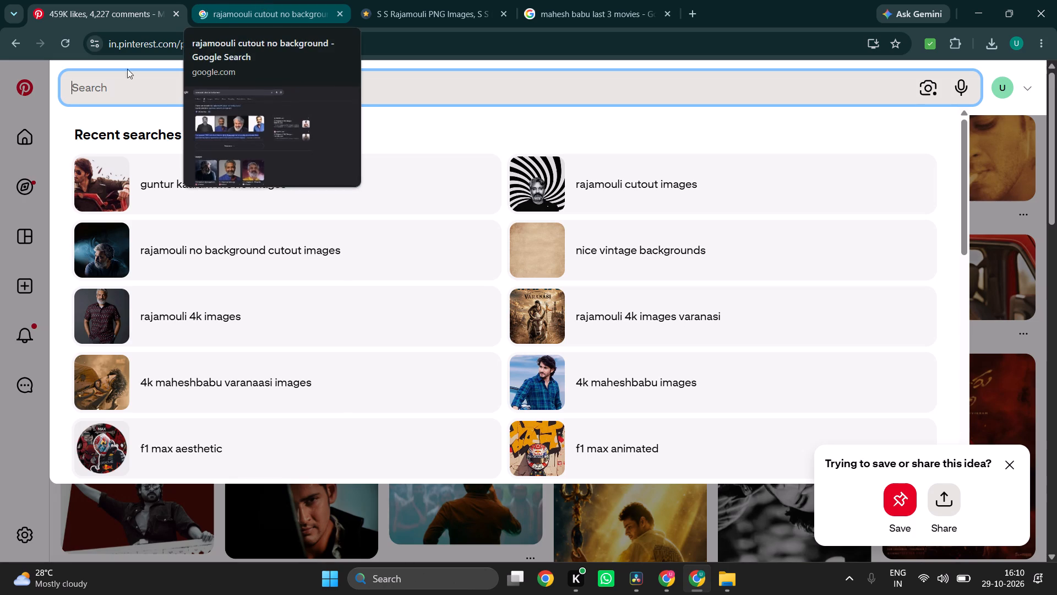
pyautogui.click(103, 86)
pyautogui.write('sarkaru')
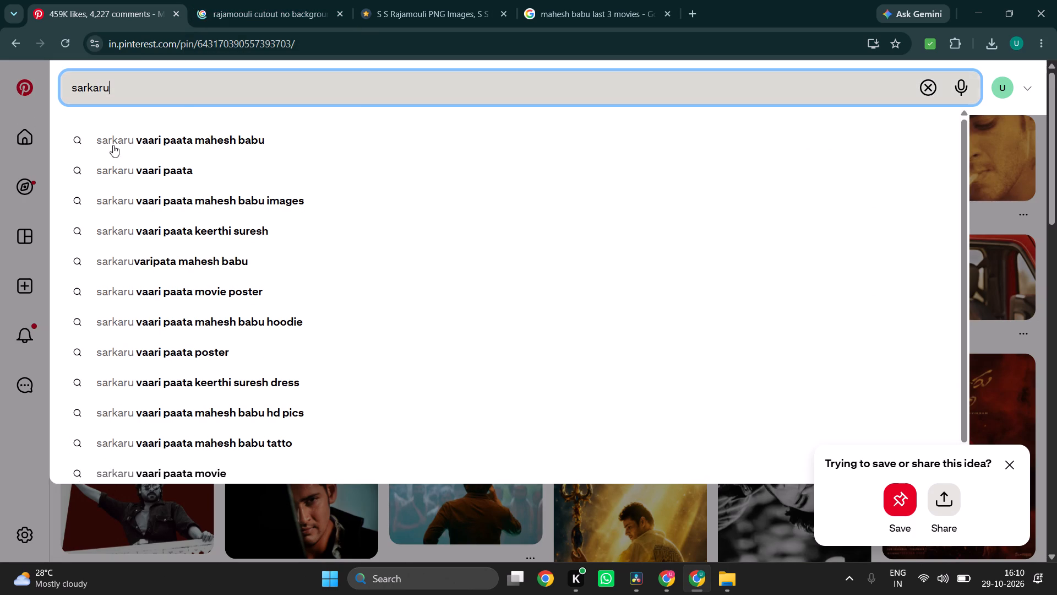
pyautogui.click(173, 172)
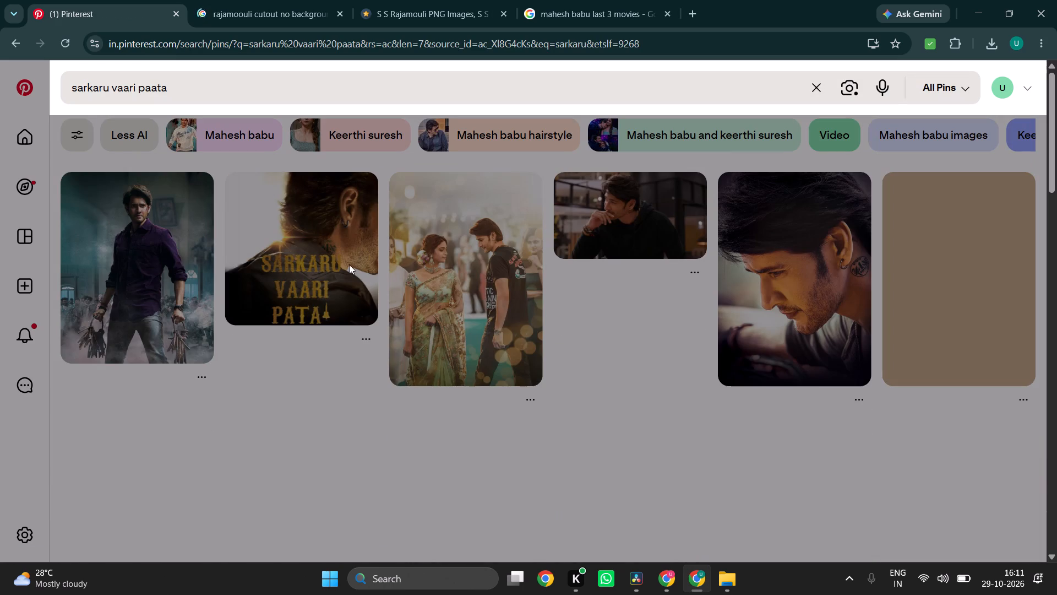
# Browse the Sarkaru Vaari Paata pins and open the close-up of Mahesh Babu looking down, with the tattoo behind his ear.
pyautogui.scroll(-1, 535, 194)
pyautogui.scroll(2, 535, 194)
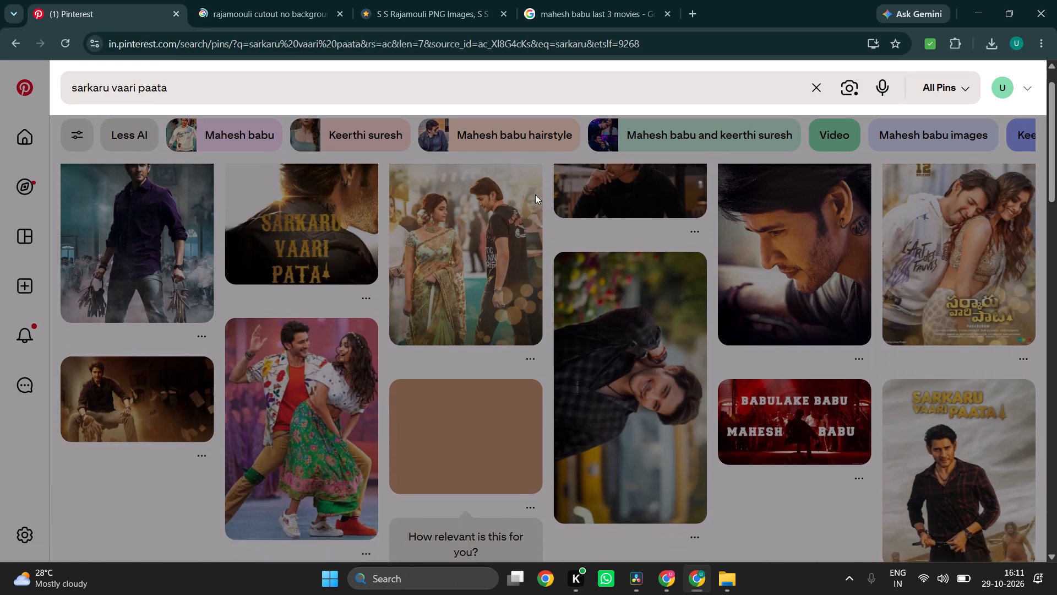
pyautogui.scroll(1, 535, 194)
pyautogui.scroll(-2, 652, 316)
pyautogui.scroll(-1, 645, 386)
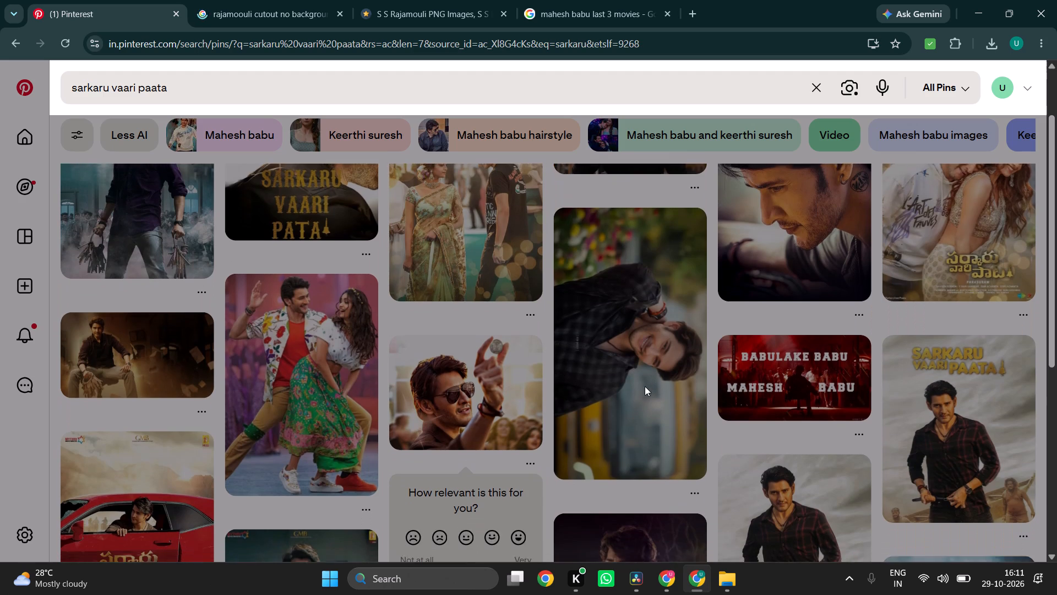
pyautogui.scroll(-2, 645, 386)
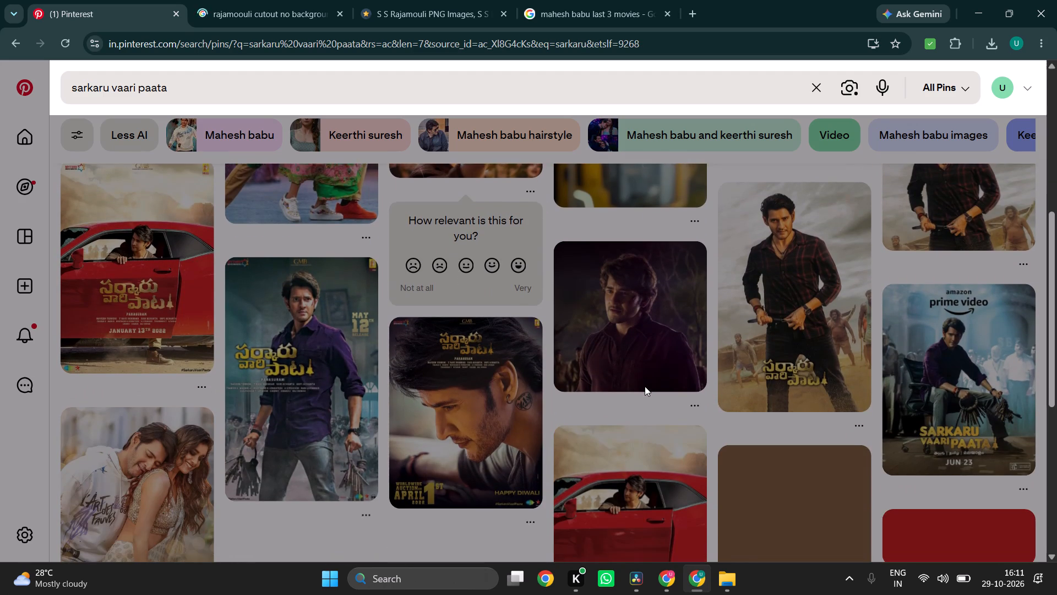
pyautogui.scroll(-2, 645, 386)
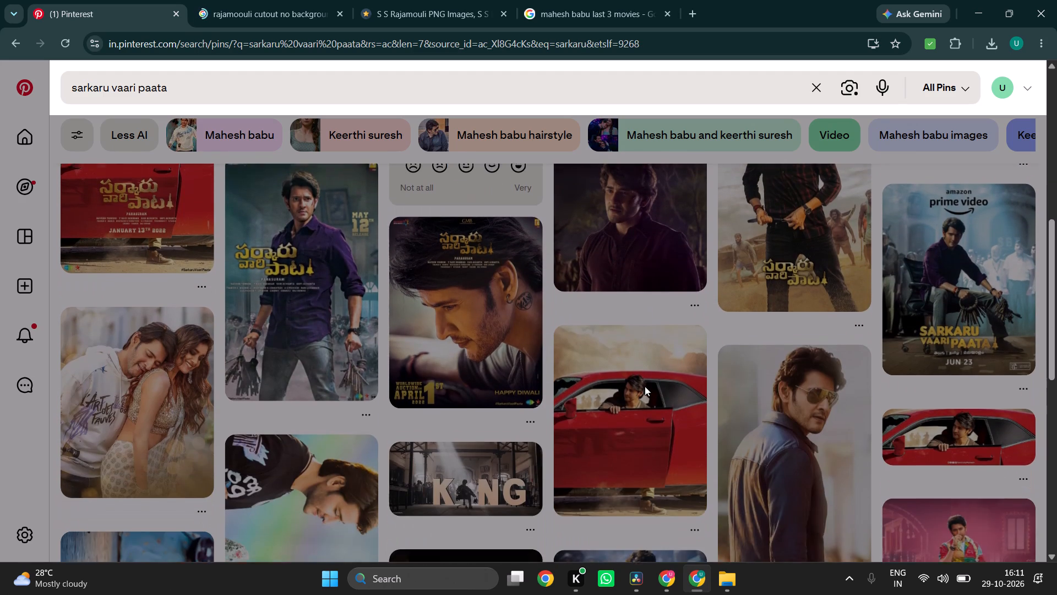
pyautogui.scroll(-2, 645, 386)
pyautogui.scroll(9, 645, 386)
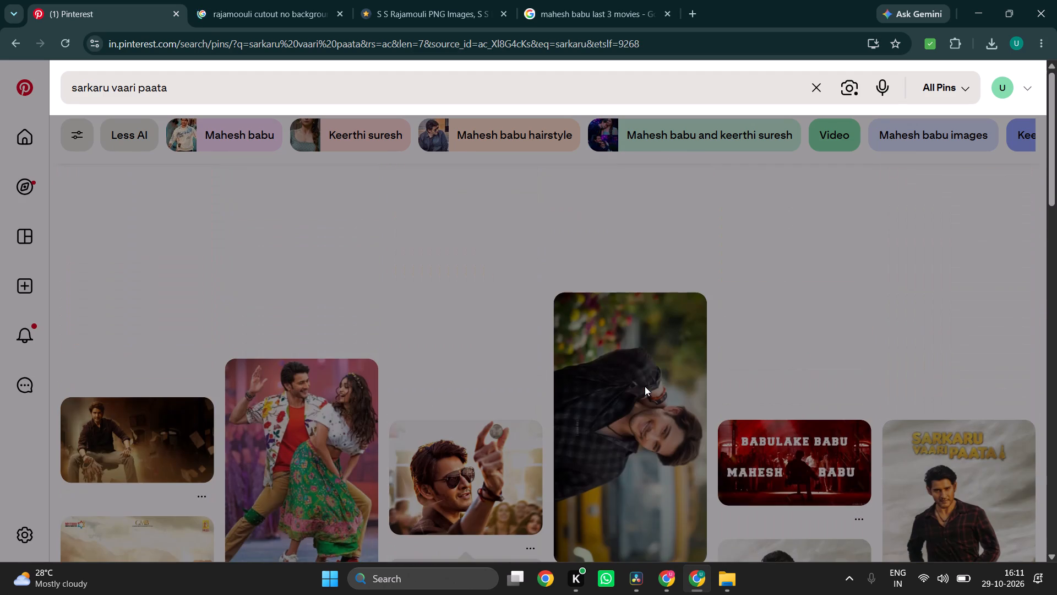
pyautogui.scroll(1, 575, 446)
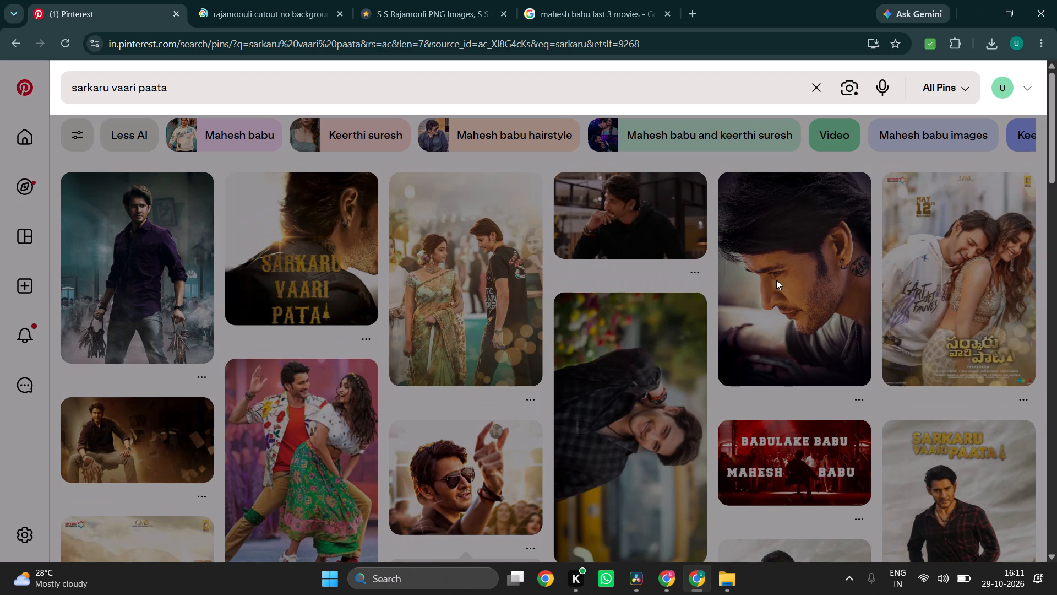
pyautogui.click(786, 305)
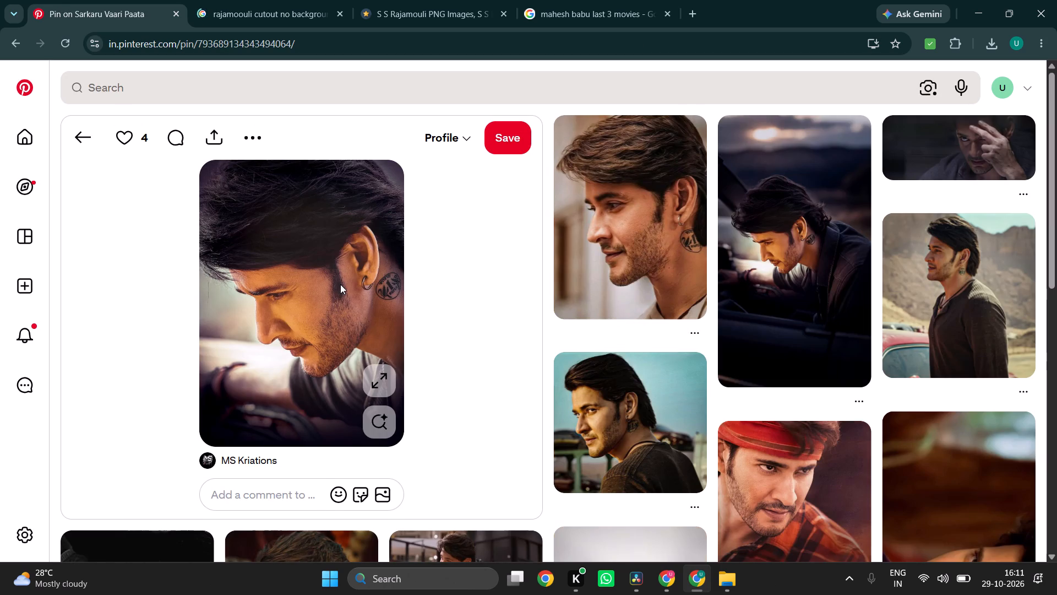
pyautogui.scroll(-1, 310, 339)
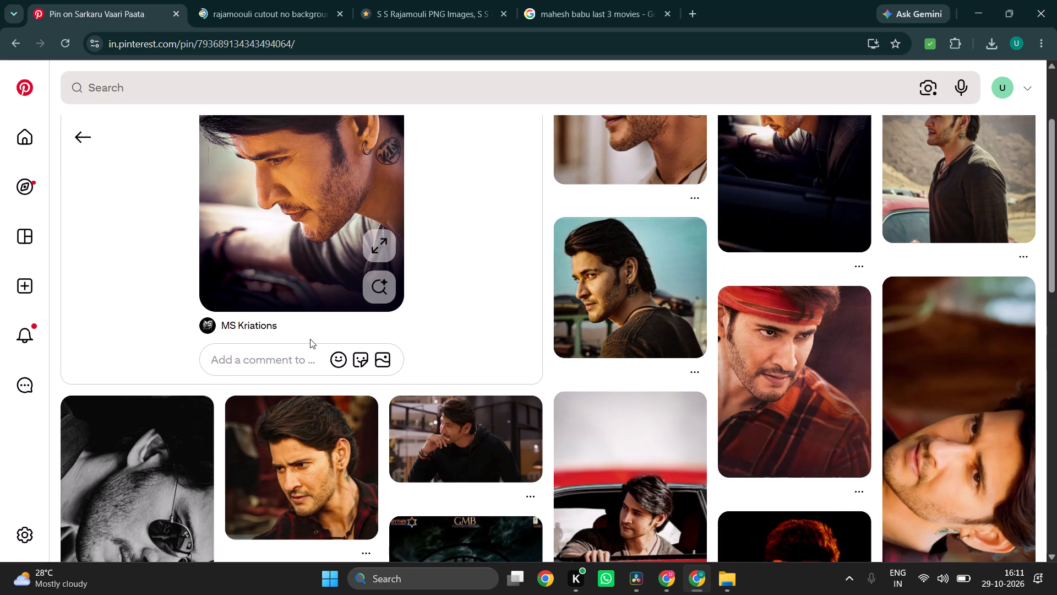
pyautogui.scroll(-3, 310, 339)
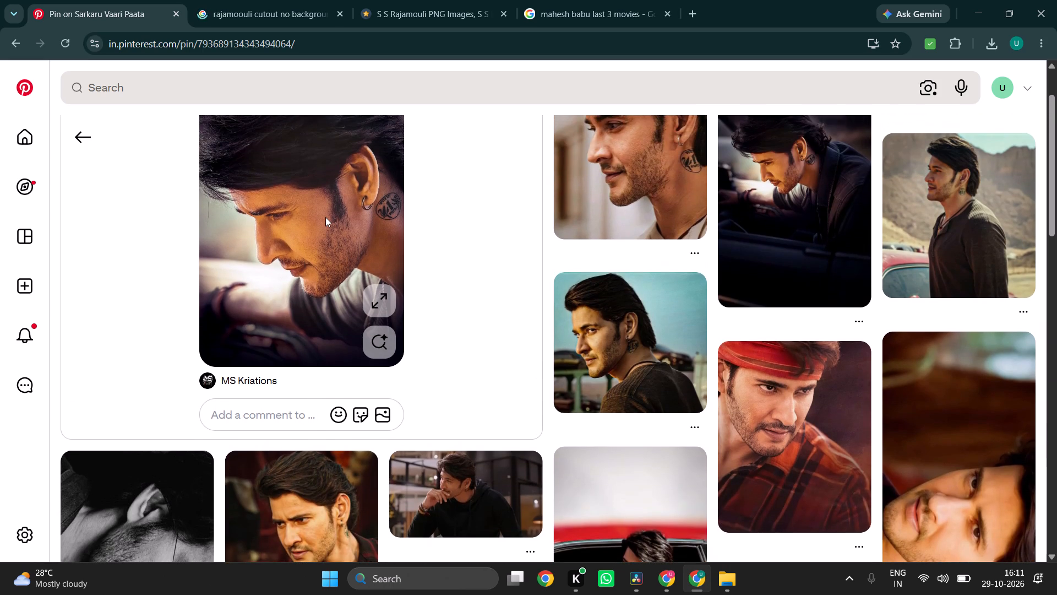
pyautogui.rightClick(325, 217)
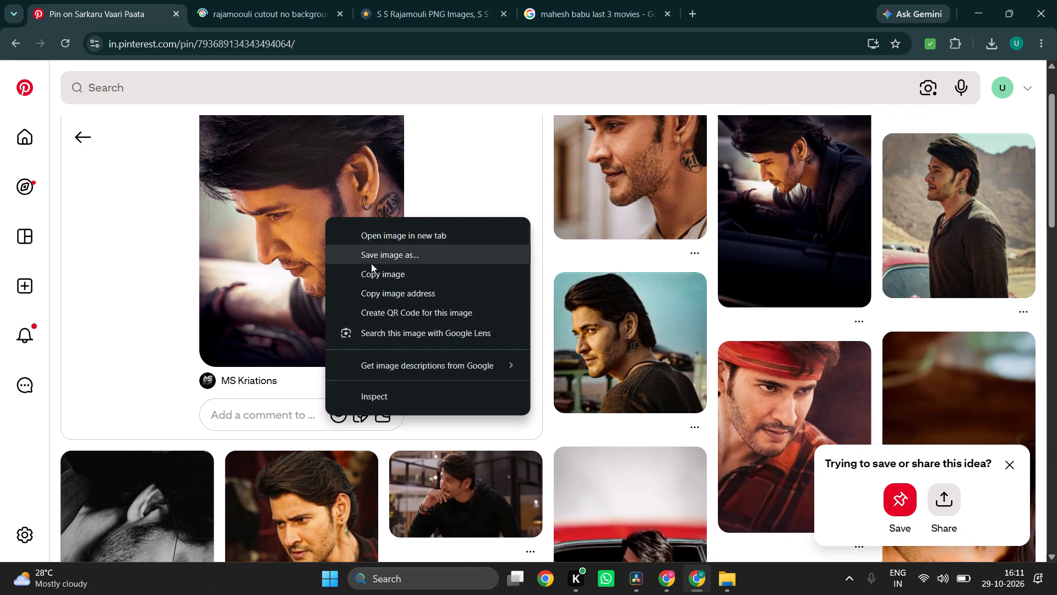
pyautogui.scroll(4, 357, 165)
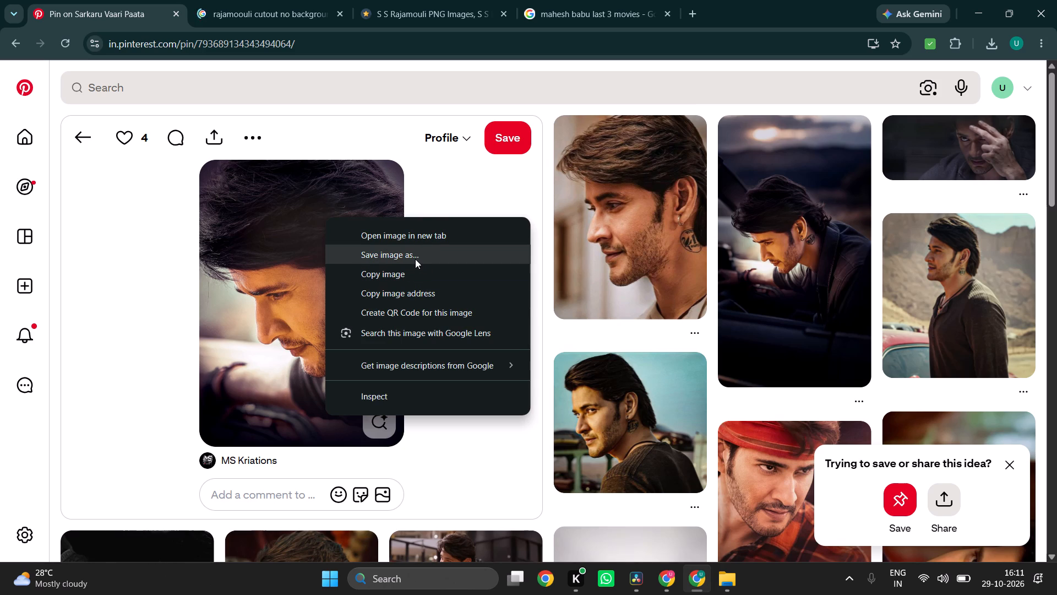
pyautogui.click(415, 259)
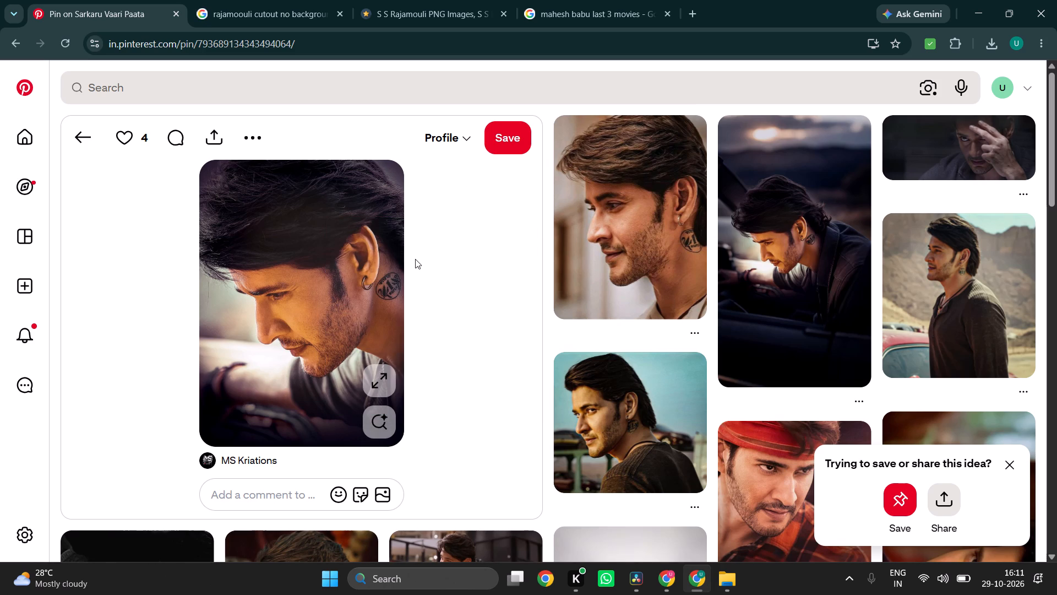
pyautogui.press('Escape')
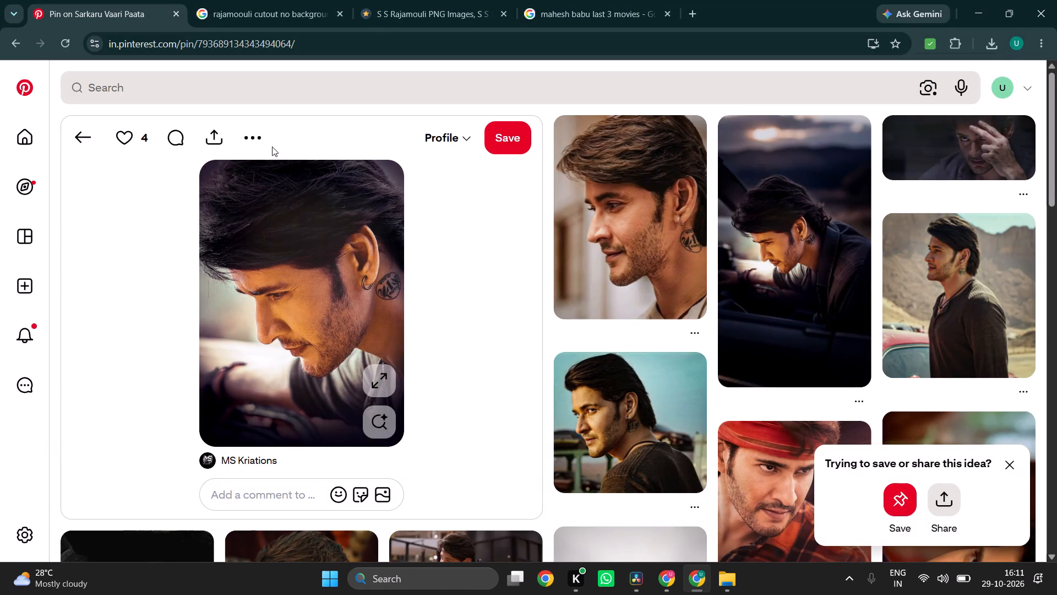
# Download the opened Sarkaru Vaari Paata close-up image from its Pinterest pin.
pyautogui.click(260, 140)
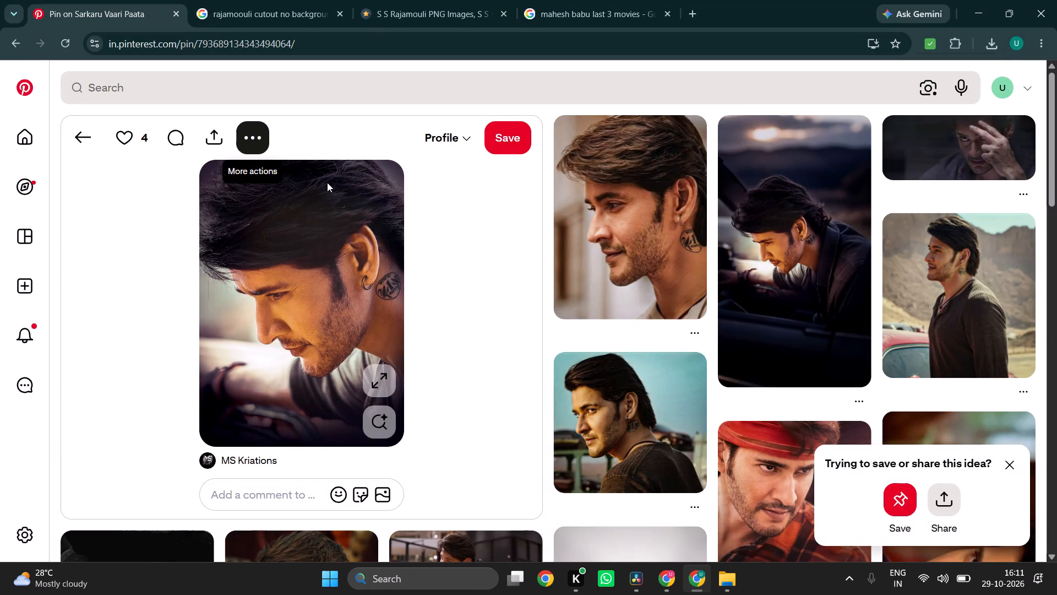
pyautogui.click(248, 185)
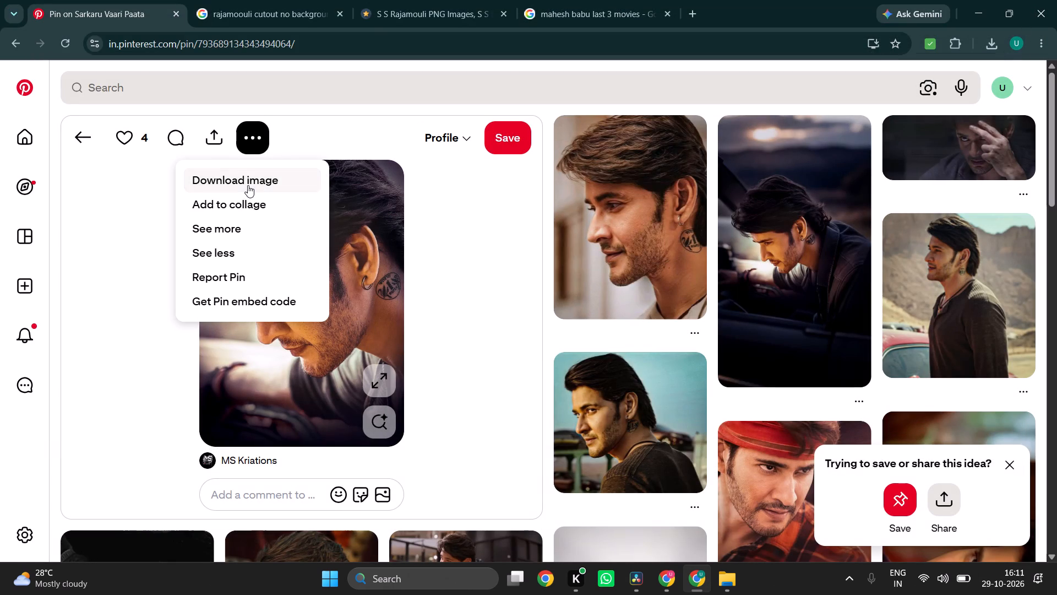
pyautogui.scroll(-1, 231, 389)
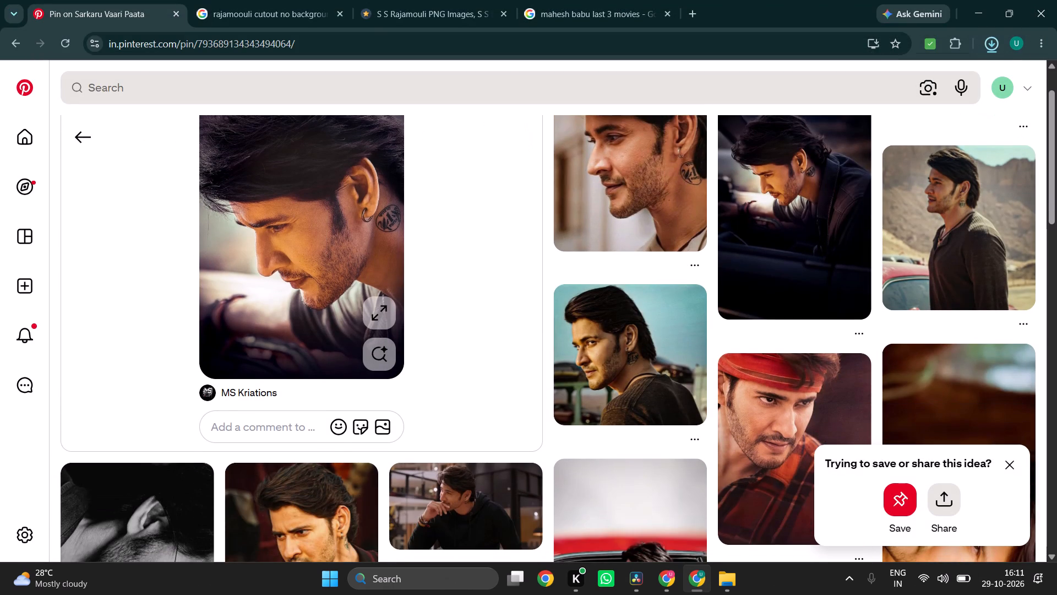
pyautogui.click(667, 585)
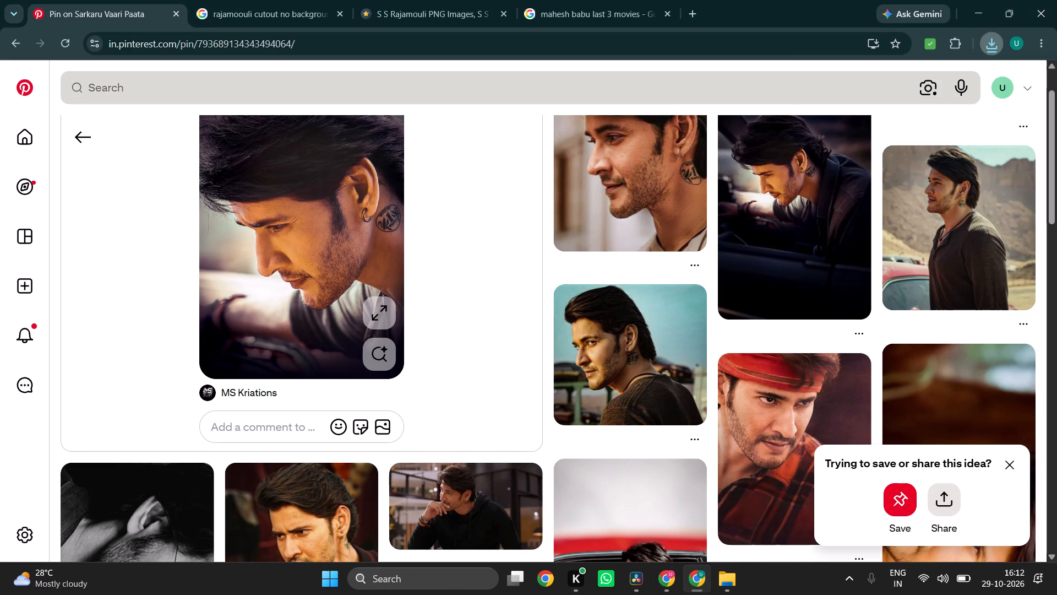
pyautogui.click(632, 84)
pyautogui.write('sarileru')
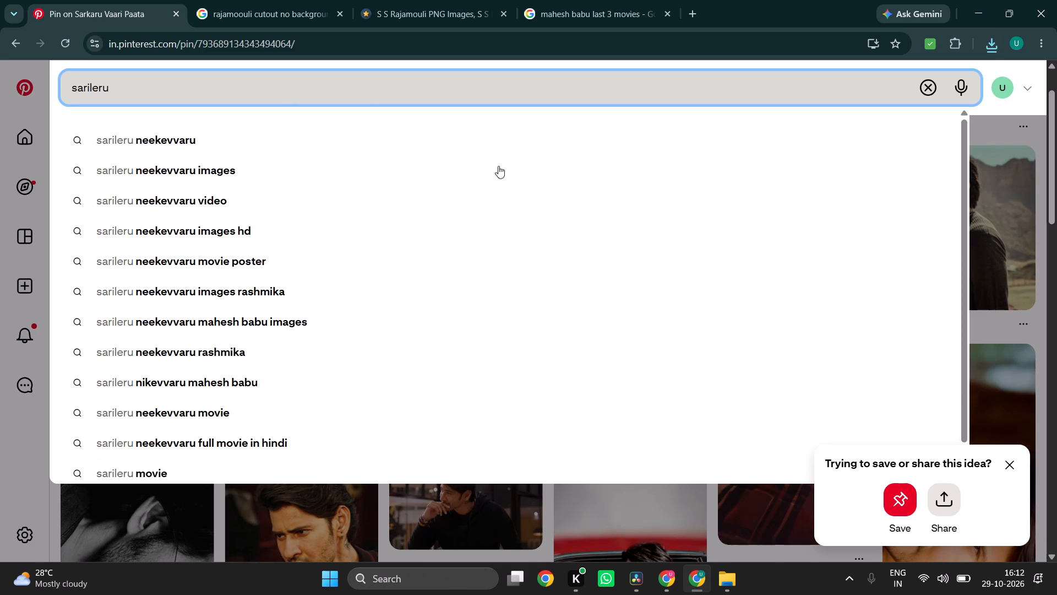
pyautogui.click(282, 136)
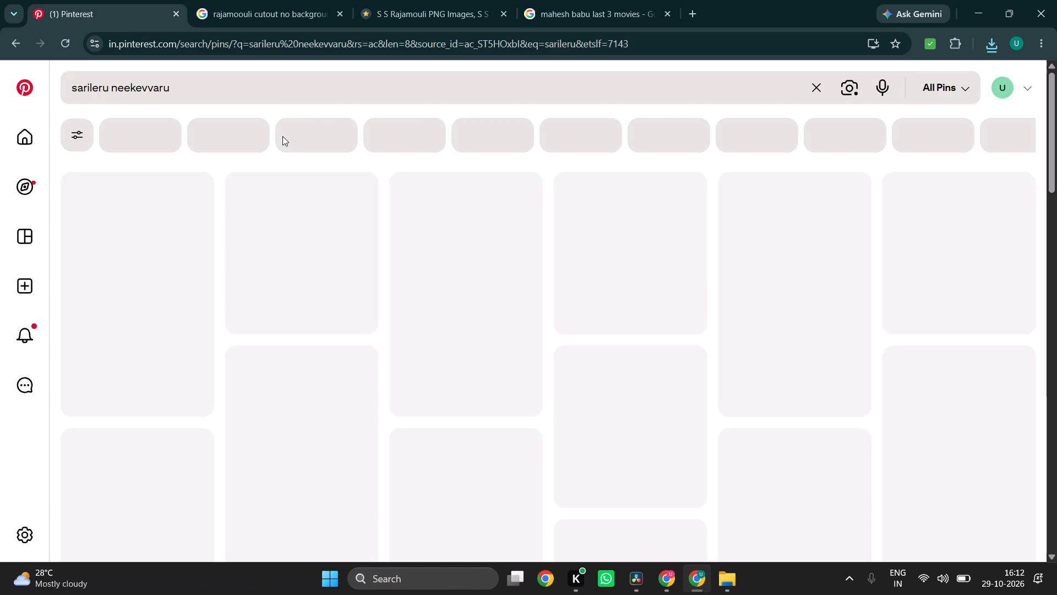
# Browse the Sarileru Neekevvaru pins for a suitable still of Mahesh Babu.
pyautogui.scroll(-1, 391, 589)
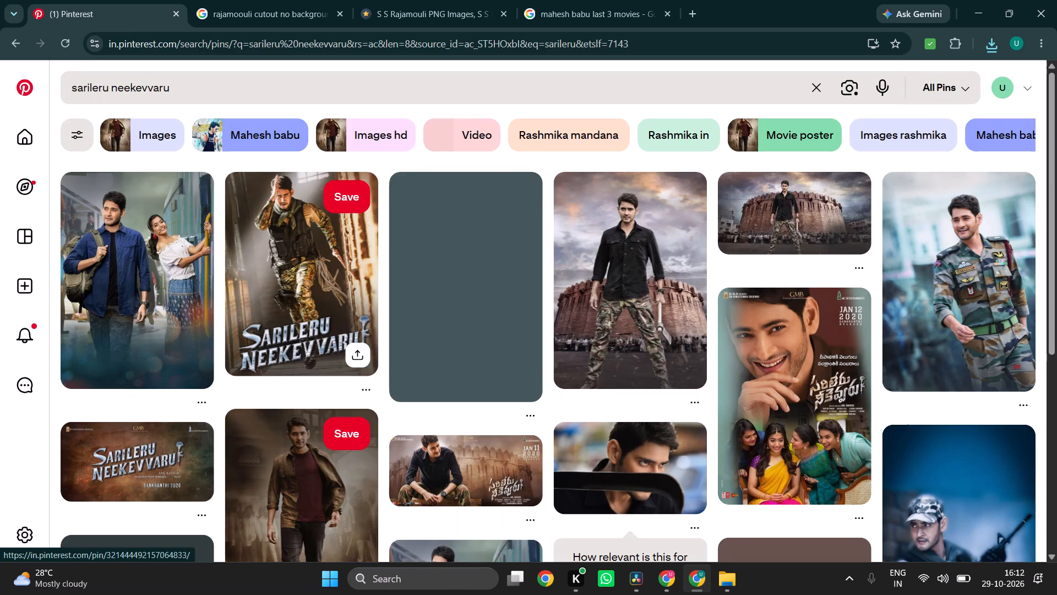
pyautogui.scroll(-1, 391, 589)
pyautogui.scroll(-1, 590, 399)
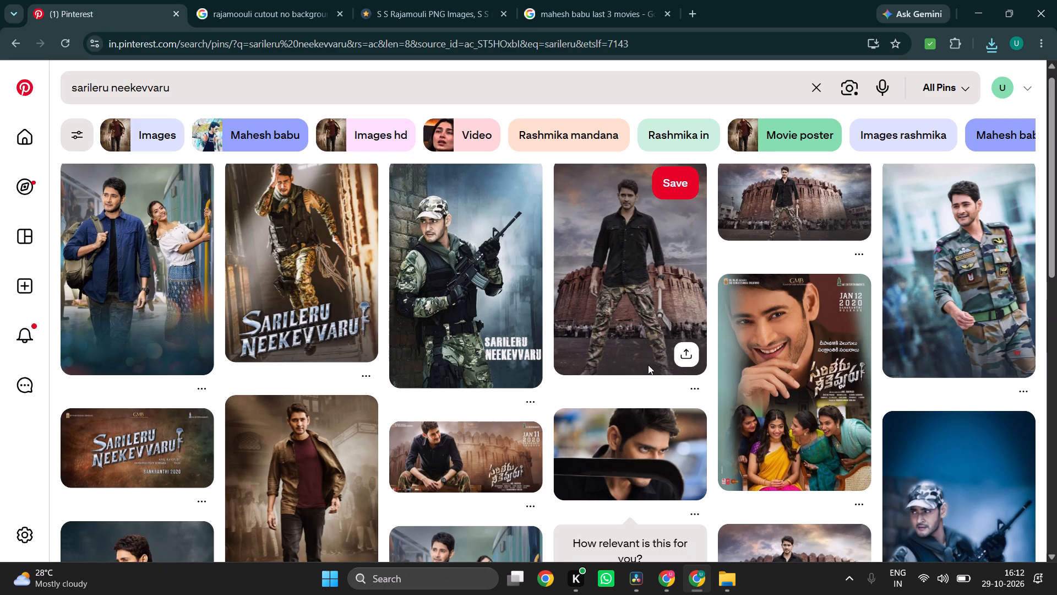
pyautogui.scroll(-2, 648, 365)
pyautogui.scroll(-1, 648, 463)
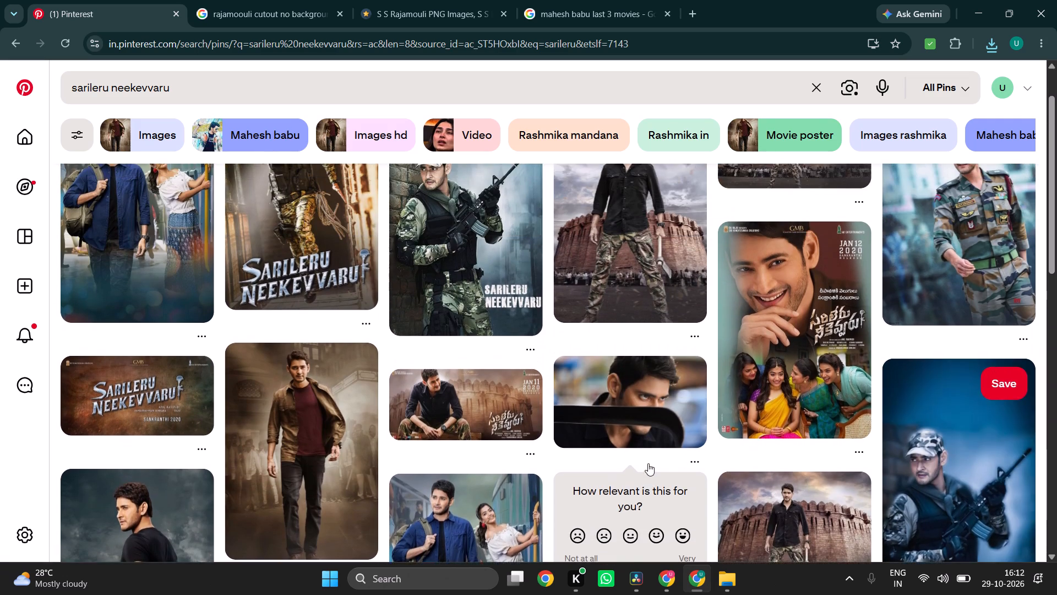
pyautogui.scroll(-2, 648, 463)
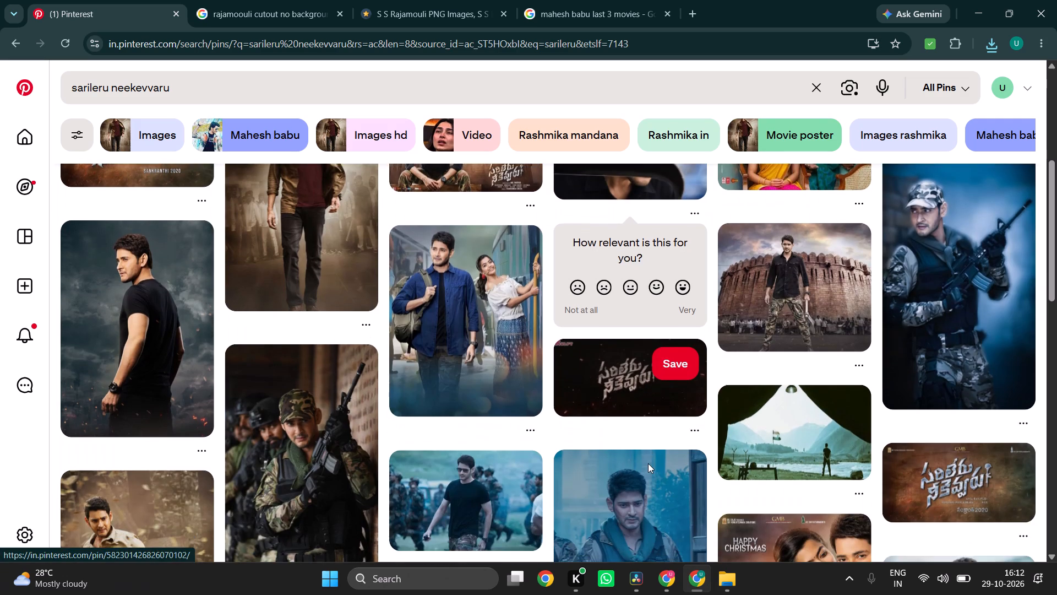
pyautogui.scroll(-2, 648, 463)
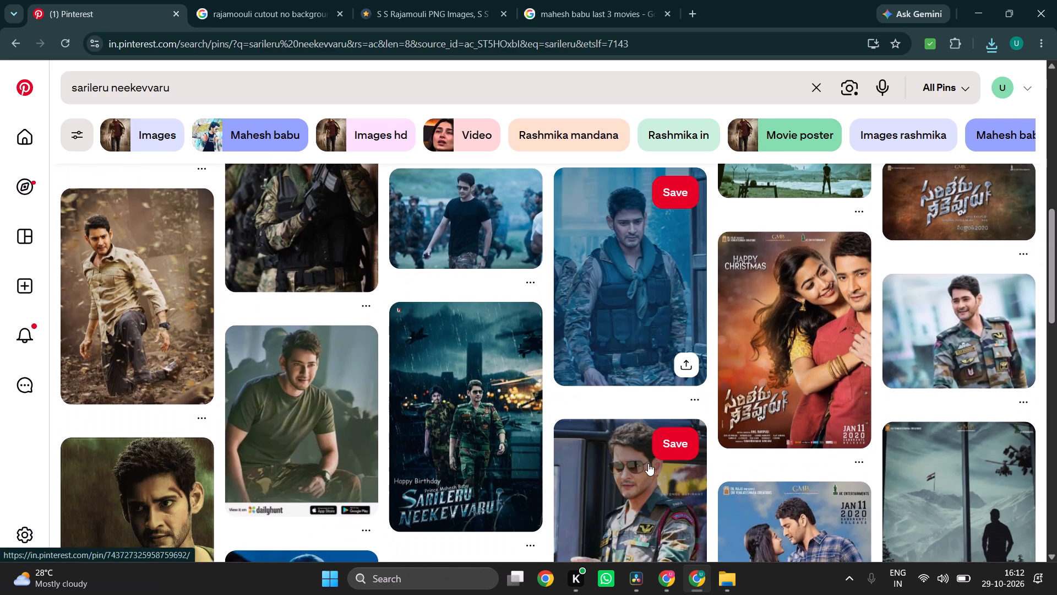
pyautogui.scroll(-2, 648, 463)
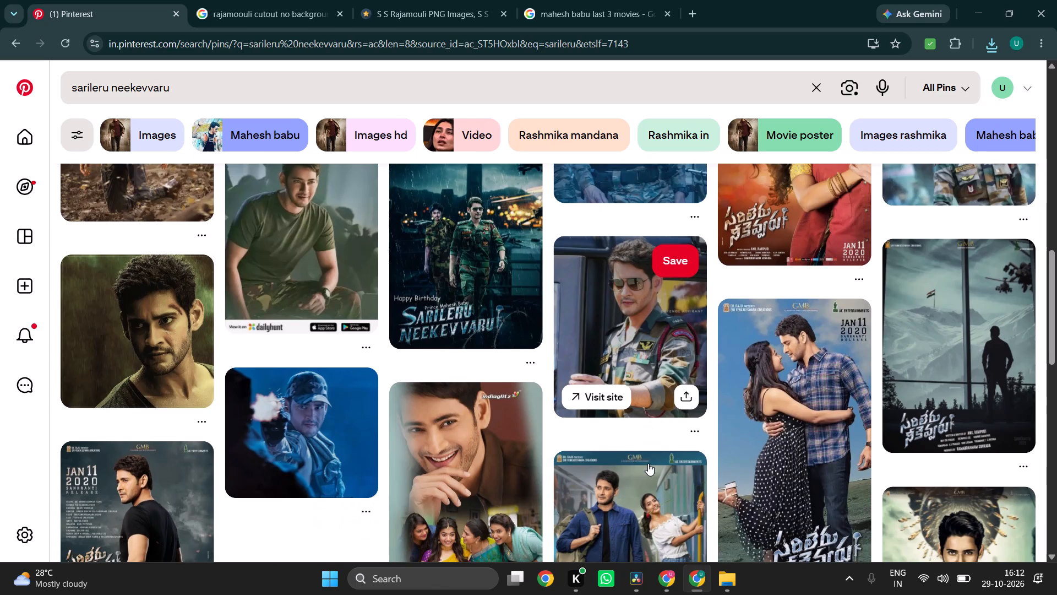
pyautogui.scroll(-2, 648, 463)
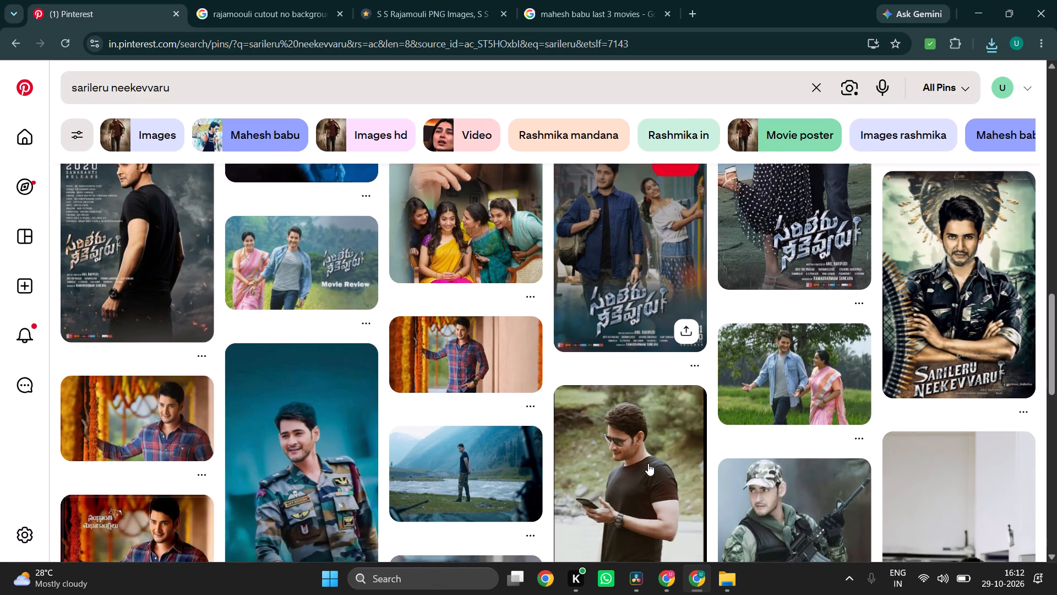
pyautogui.scroll(-3, 648, 463)
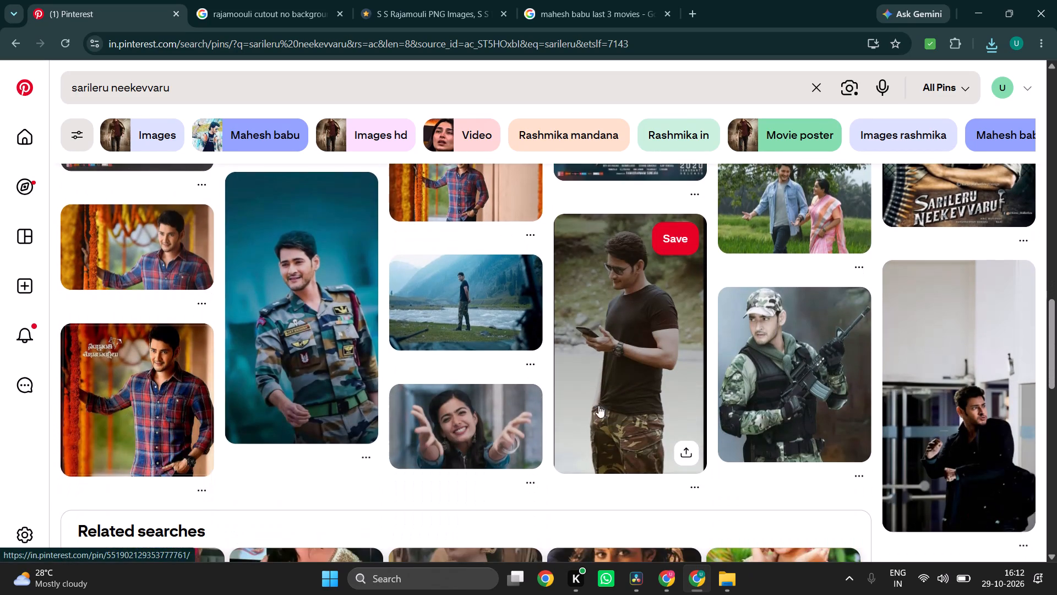
pyautogui.scroll(-1, 566, 460)
pyautogui.scroll(3, 566, 460)
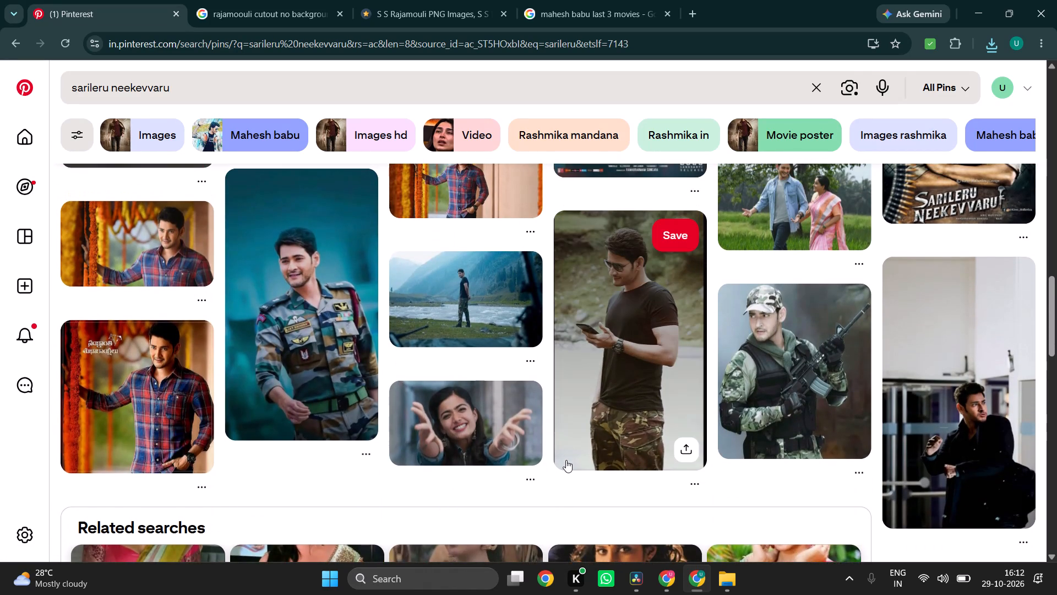
pyautogui.scroll(6, 566, 460)
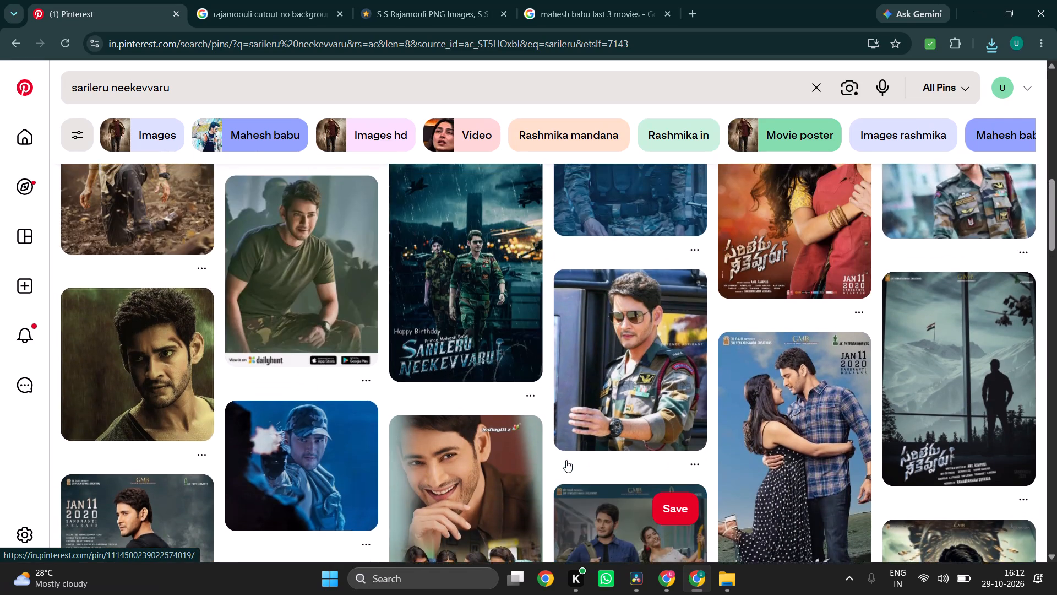
pyautogui.scroll(2, 566, 460)
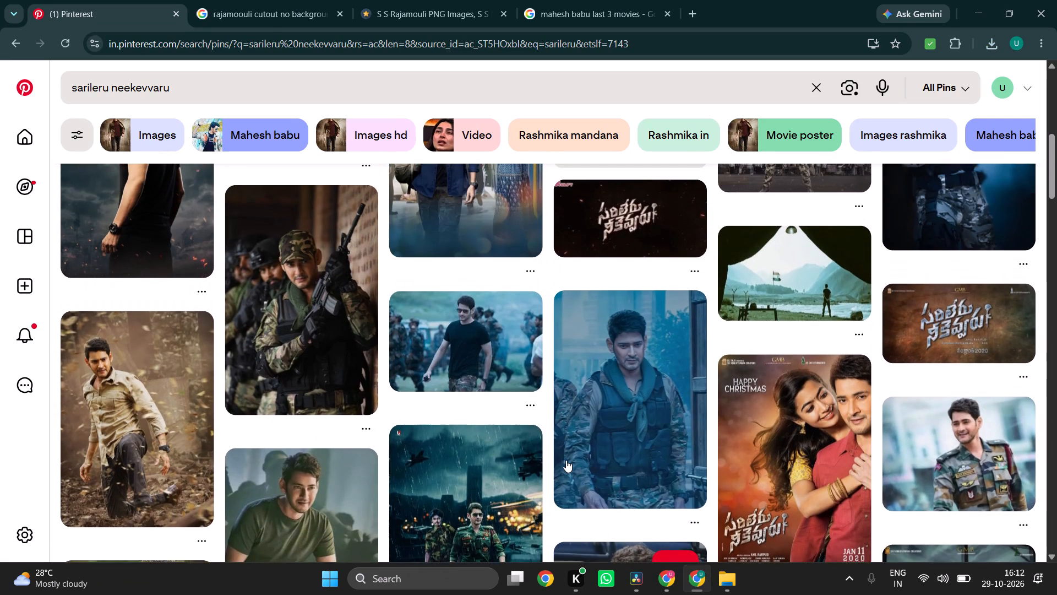
pyautogui.scroll(1, 566, 460)
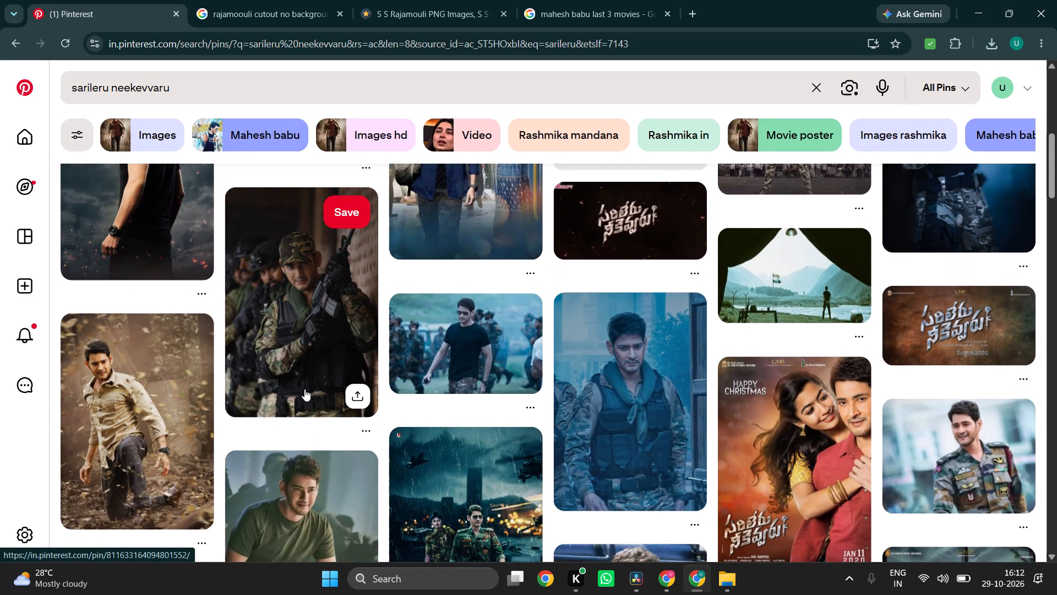
pyautogui.scroll(2, 245, 354)
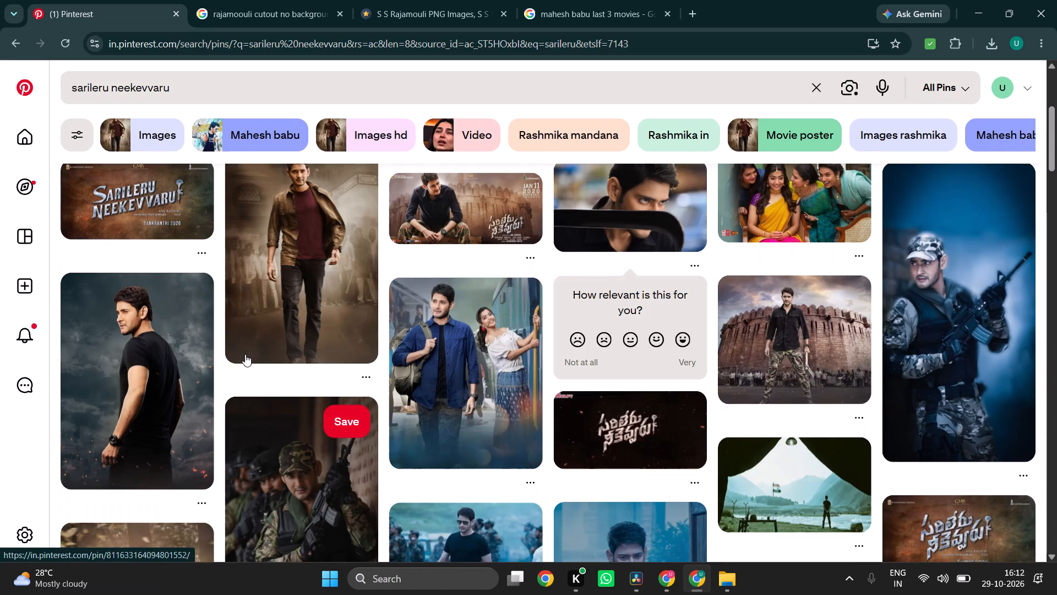
pyautogui.scroll(2, 245, 354)
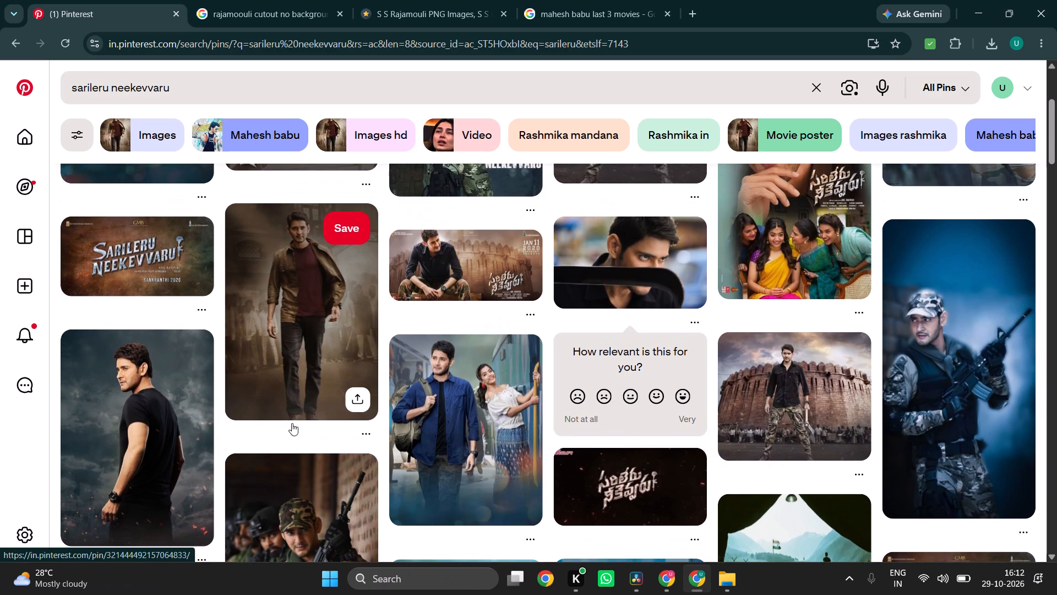
pyautogui.scroll(3, 235, 228)
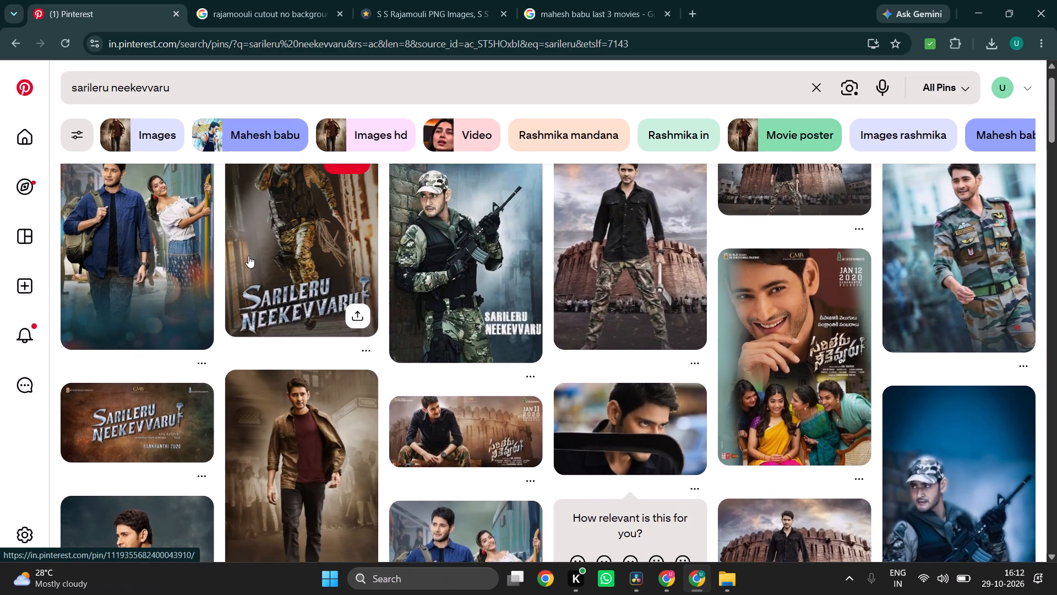
pyautogui.scroll(1, 431, 340)
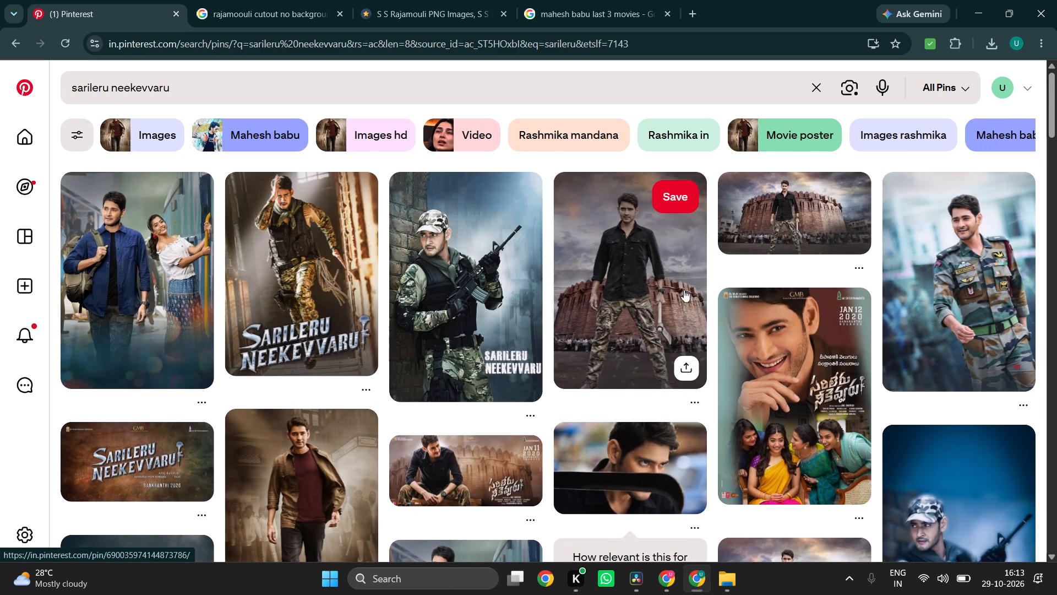
pyautogui.scroll(-1, 615, 376)
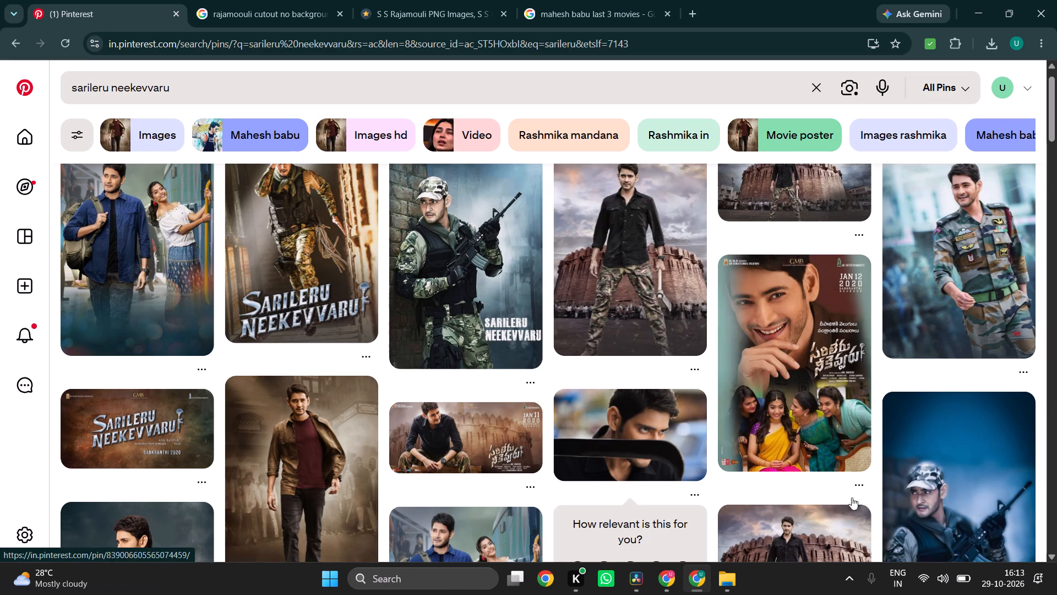
pyautogui.scroll(-1, 859, 463)
# Open the blue-toned pin of Mahesh Babu in a camouflage cap holding a rifle and inspect it.
pyautogui.click(1022, 439)
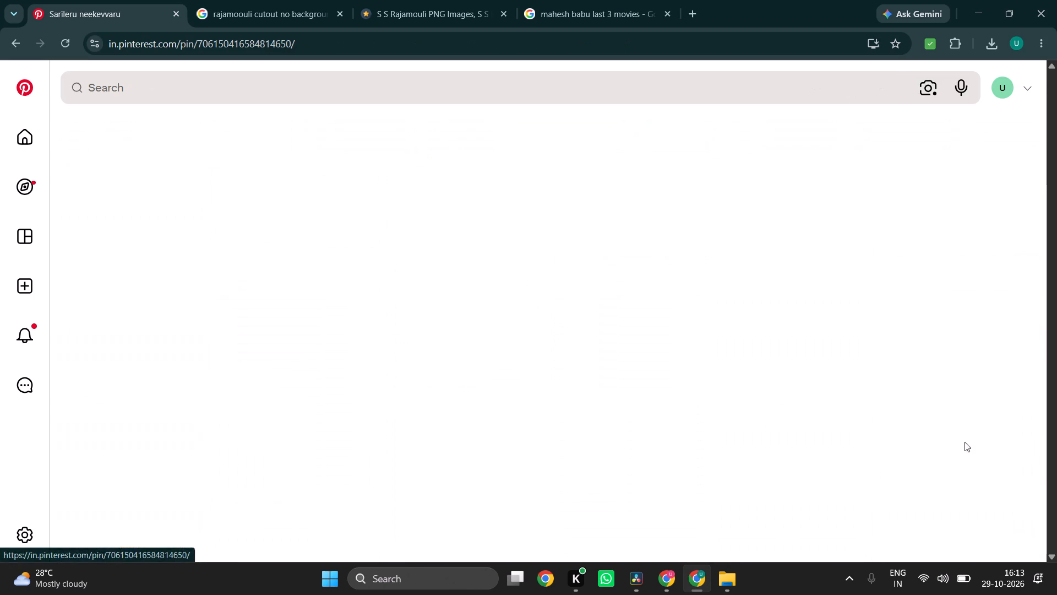
pyautogui.scroll(-1, 590, 386)
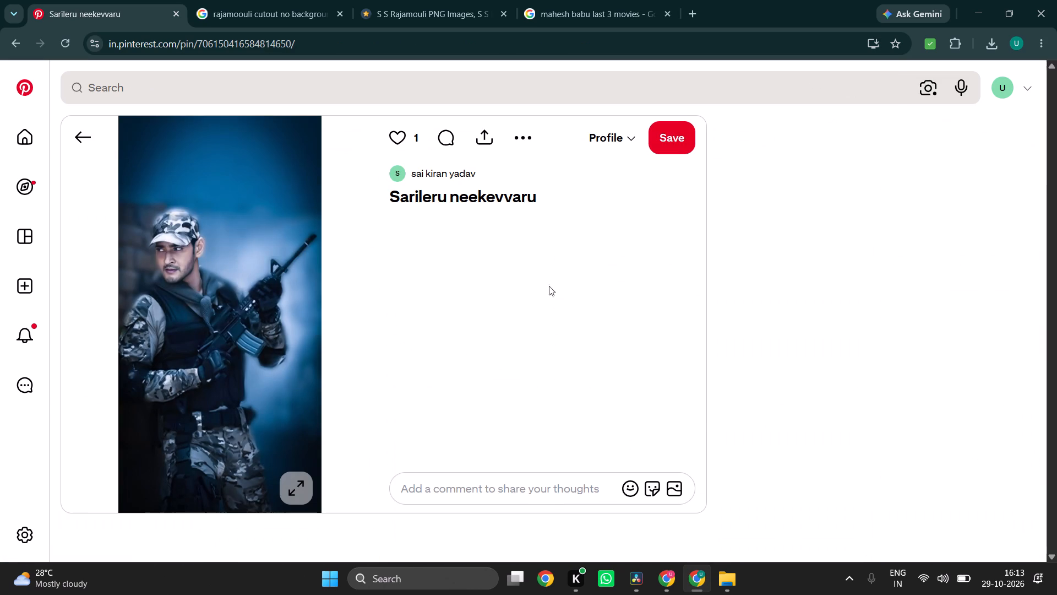
pyautogui.scroll(-2, 544, 428)
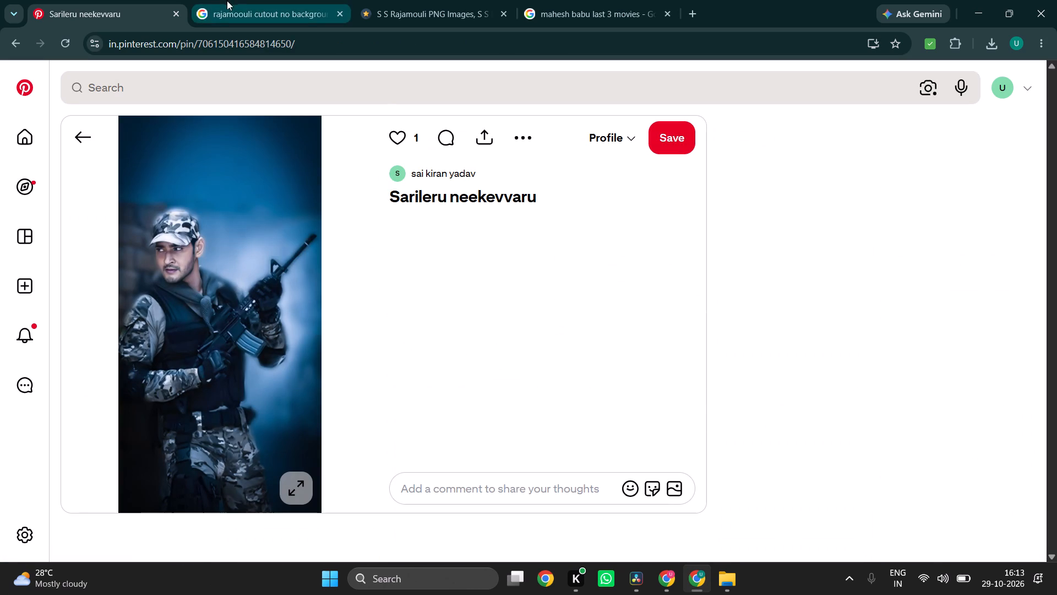
# Close the S S Rajamouli PNG Images and "mahesh babu last 3 movies" browser tabs.
pyautogui.click(507, 14)
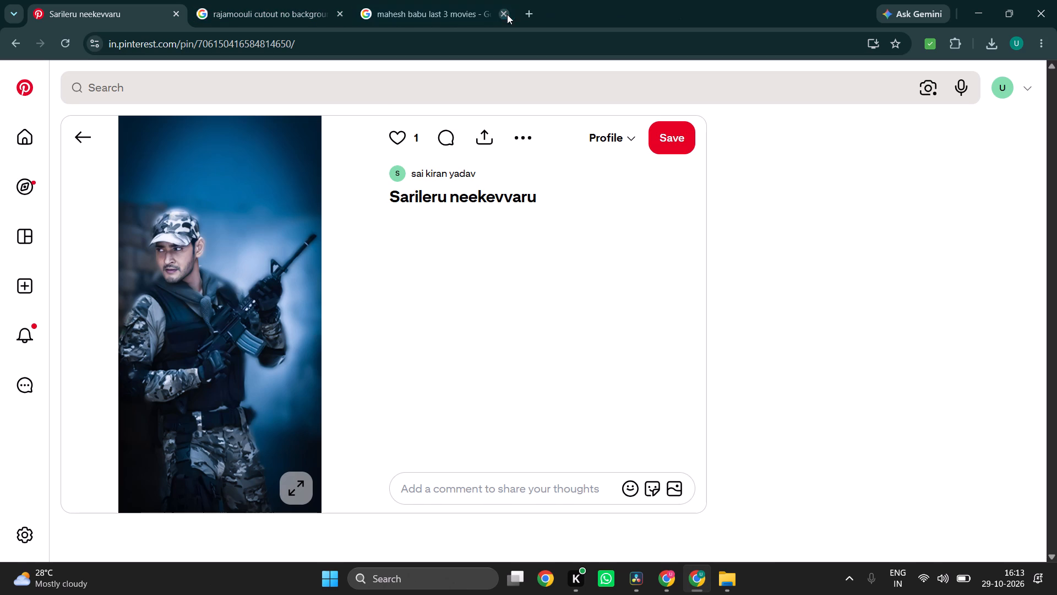
pyautogui.click(501, 13)
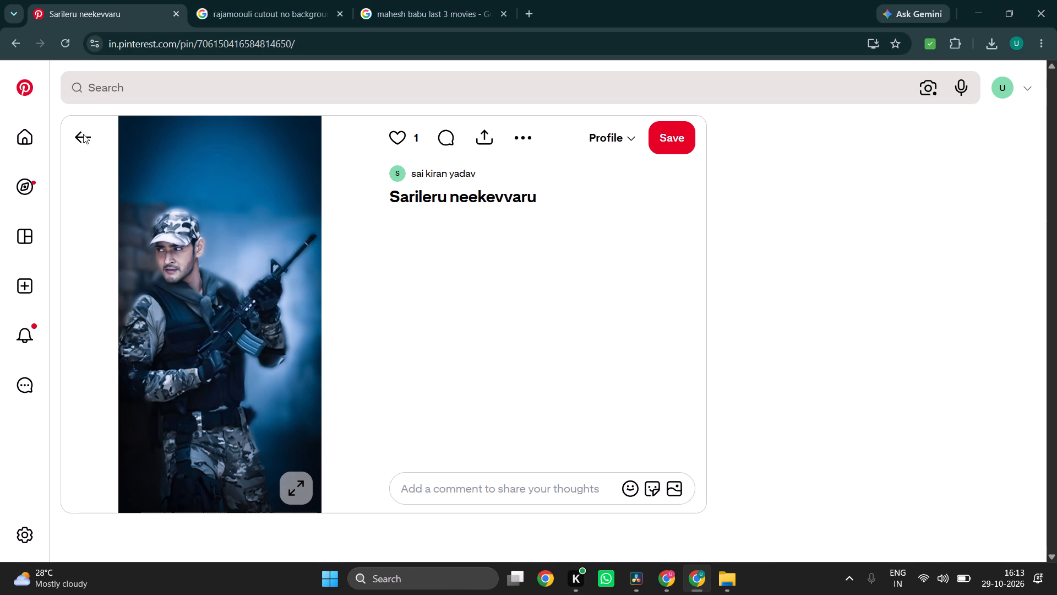
# Return to the Sarileru Neekevvaru results and look further through the pins for a clear shot of Mahesh Babu.
pyautogui.click(82, 131)
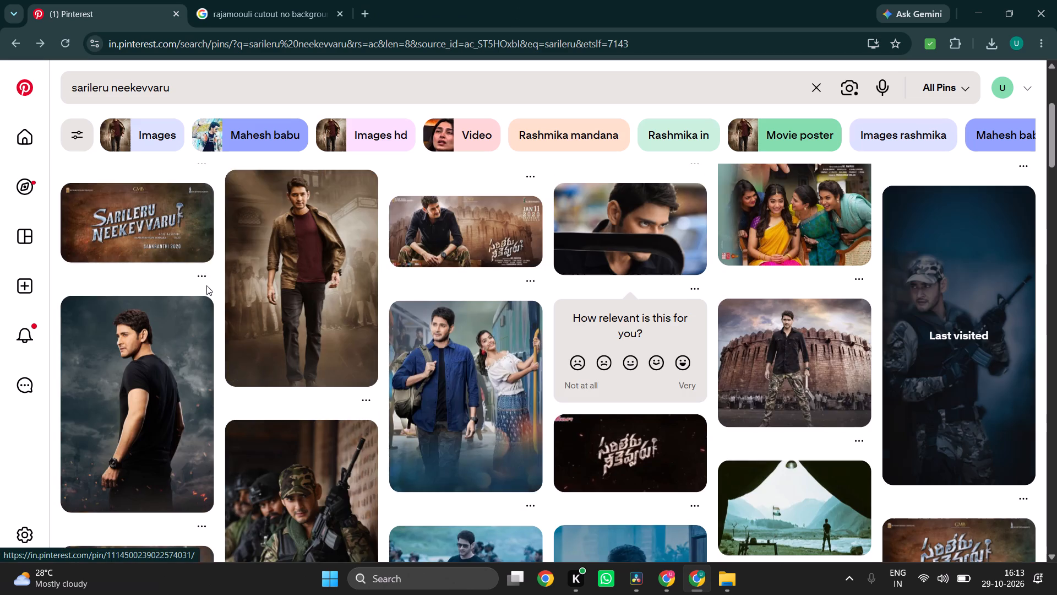
pyautogui.scroll(2, 410, 298)
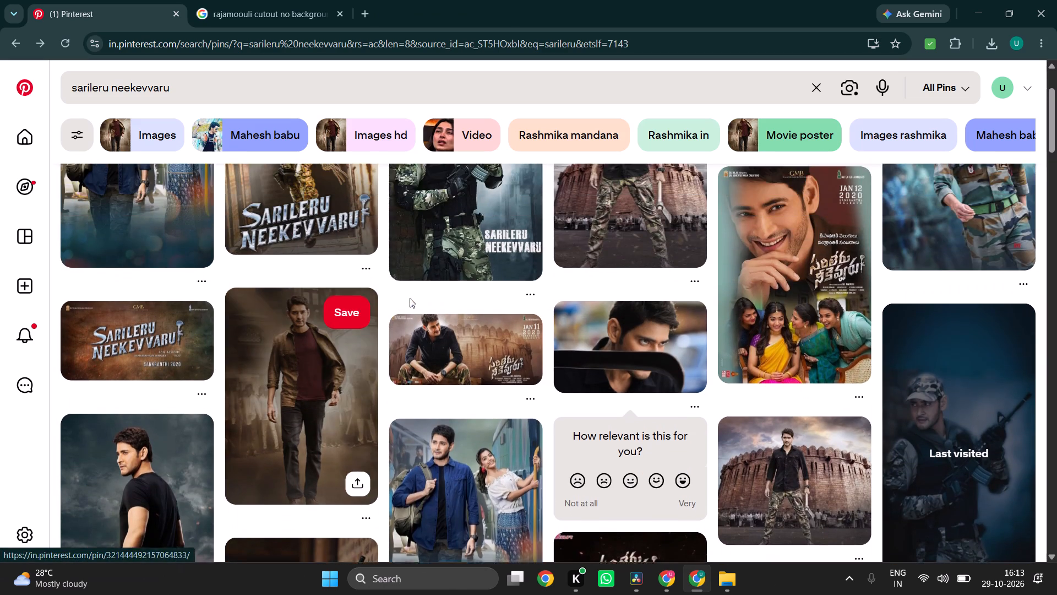
pyautogui.scroll(1, 410, 298)
pyautogui.scroll(-1, 410, 298)
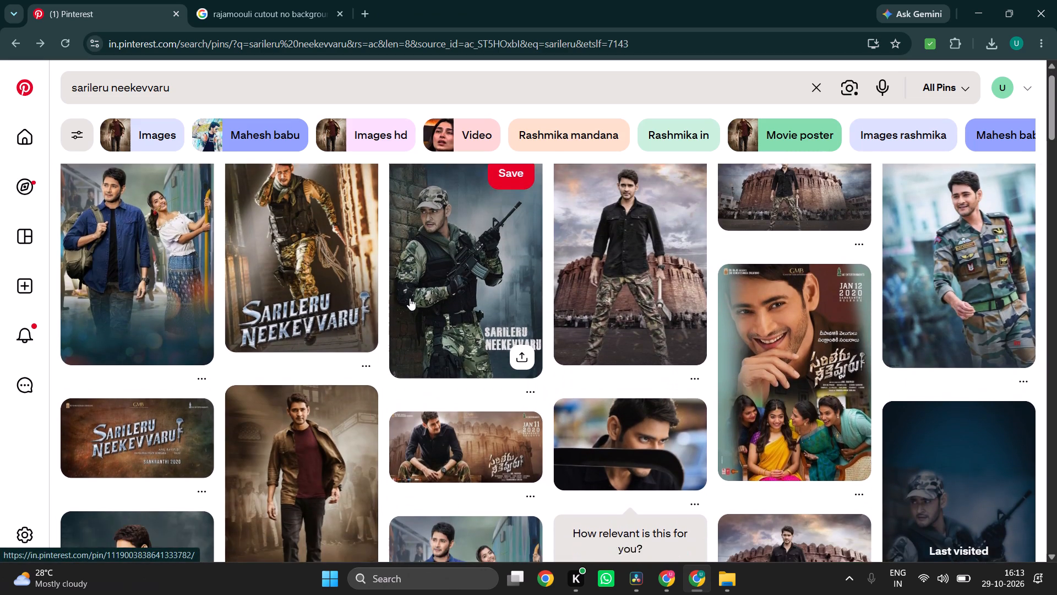
pyautogui.scroll(-2, 410, 298)
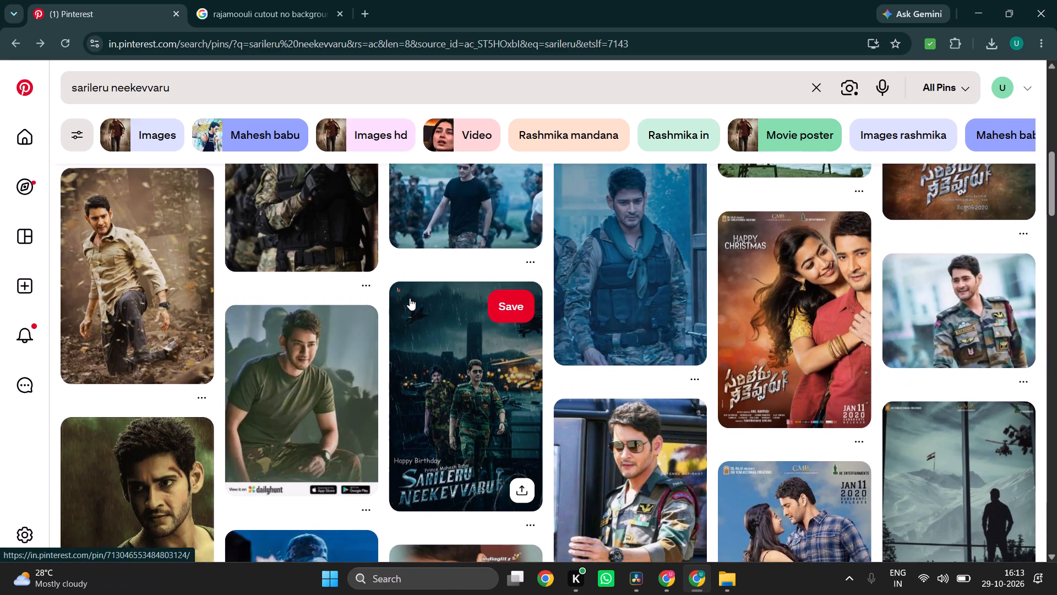
pyautogui.scroll(-1, 410, 298)
pyautogui.scroll(-1, 382, 405)
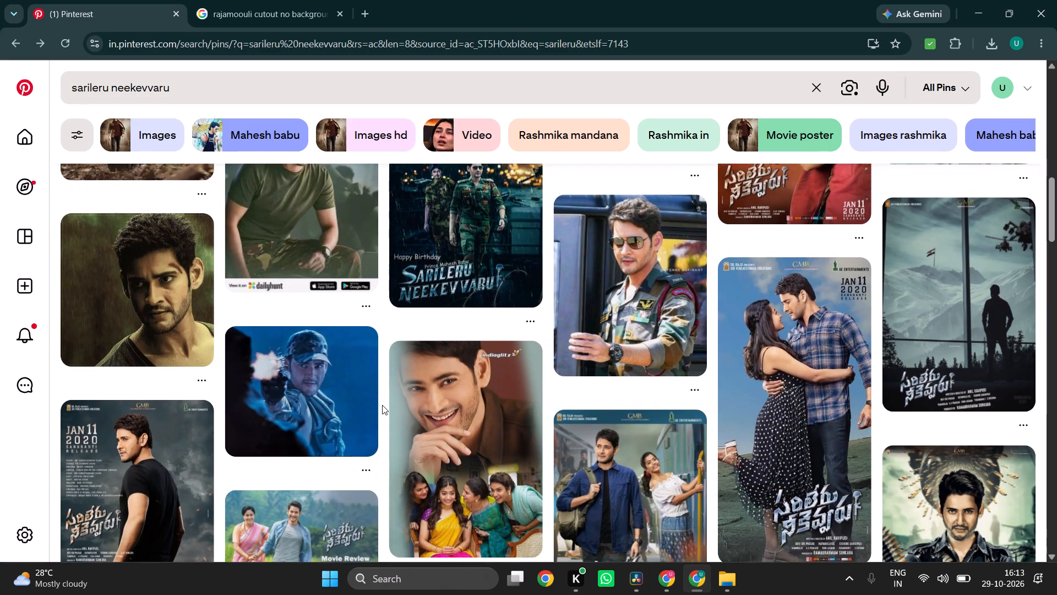
pyautogui.scroll(-1, 382, 405)
pyautogui.scroll(-2, 312, 515)
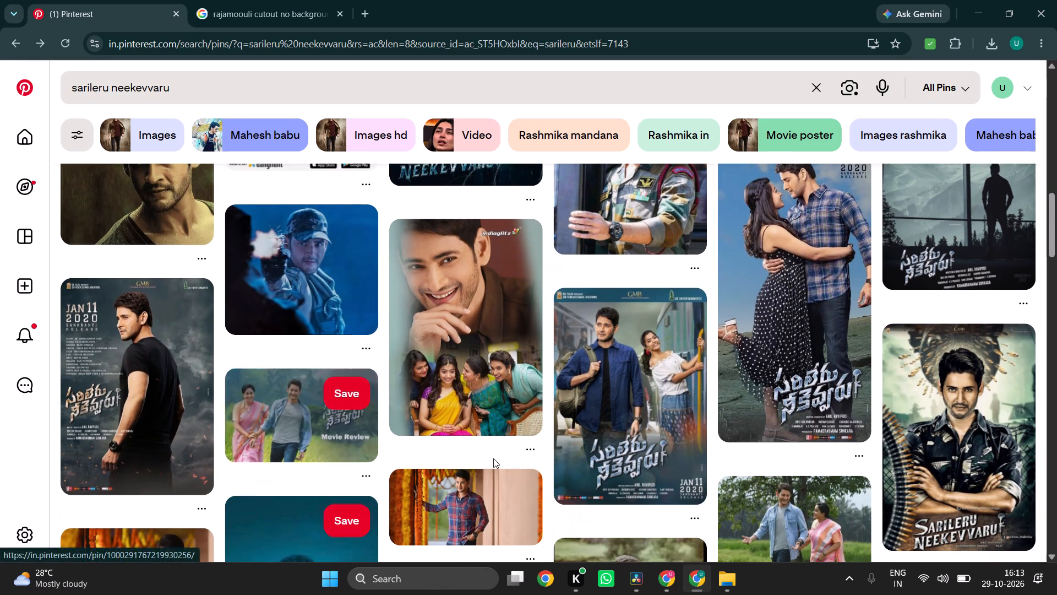
pyautogui.scroll(-1, 493, 458)
pyautogui.scroll(-1, 358, 492)
pyautogui.scroll(-1, 408, 426)
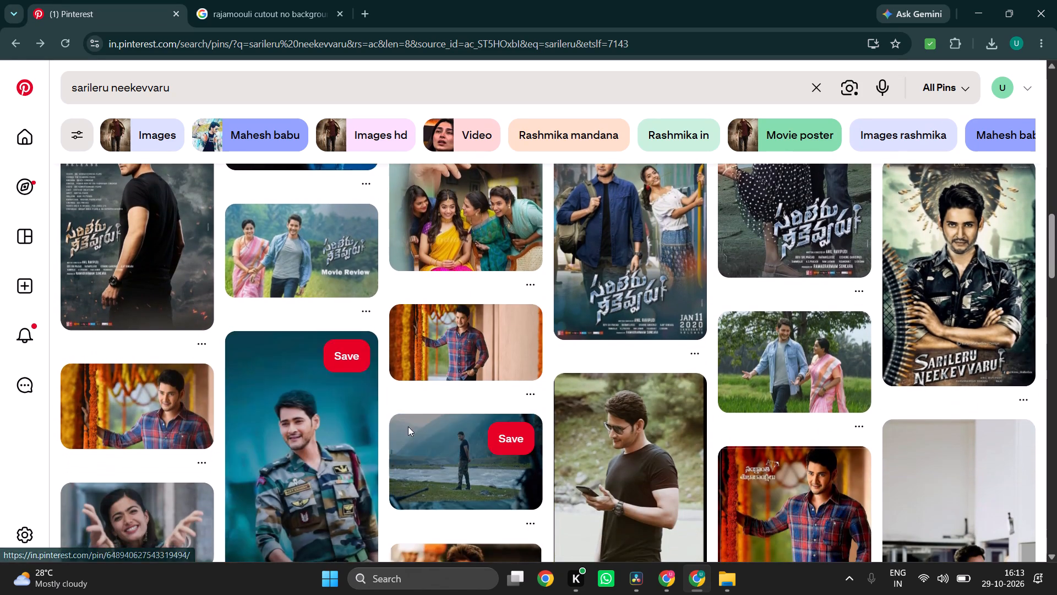
pyautogui.scroll(-4, 486, 403)
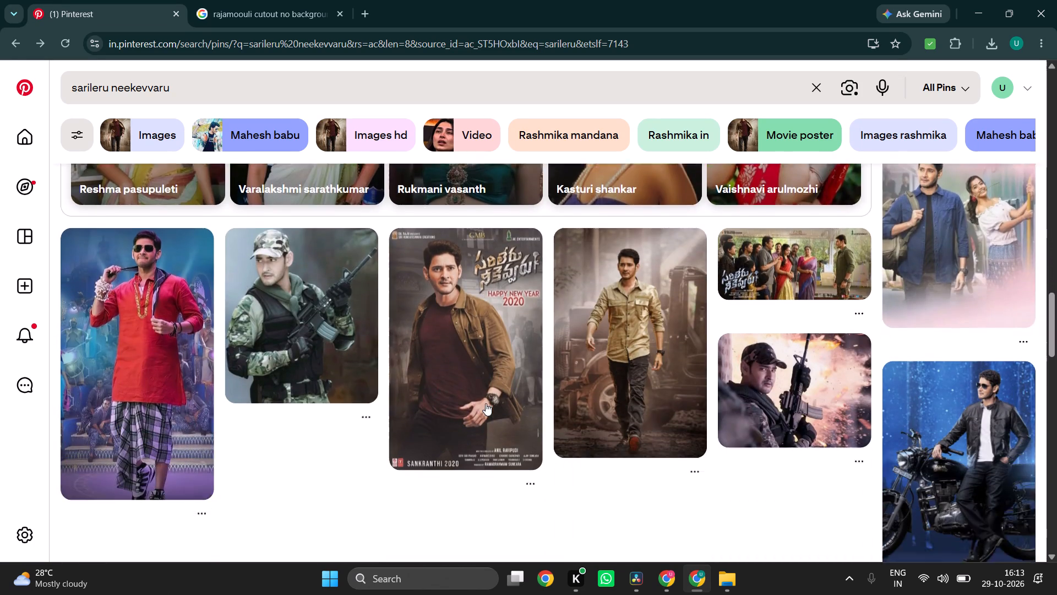
pyautogui.scroll(-5, 486, 403)
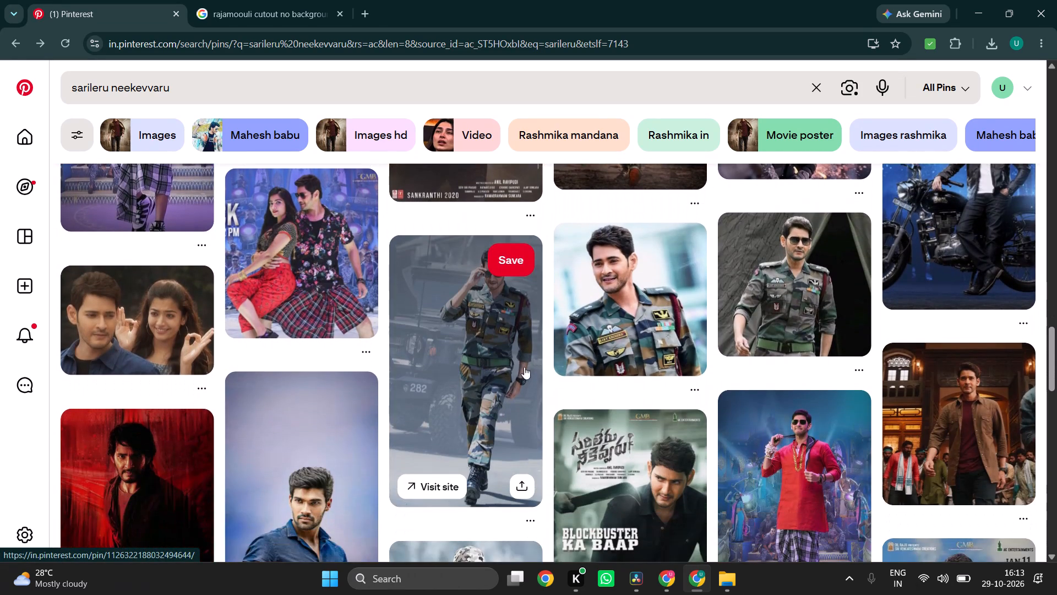
pyautogui.scroll(-1, 527, 395)
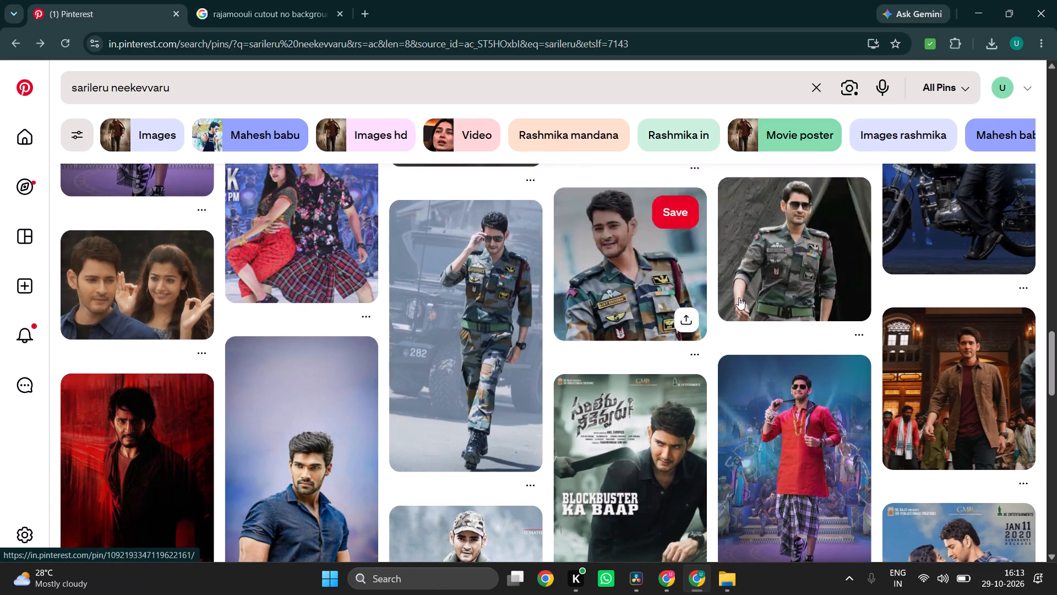
# Open the pin of Mahesh Babu smiling in camouflage army uniform, download its image and check the recent downloads.
pyautogui.click(598, 257)
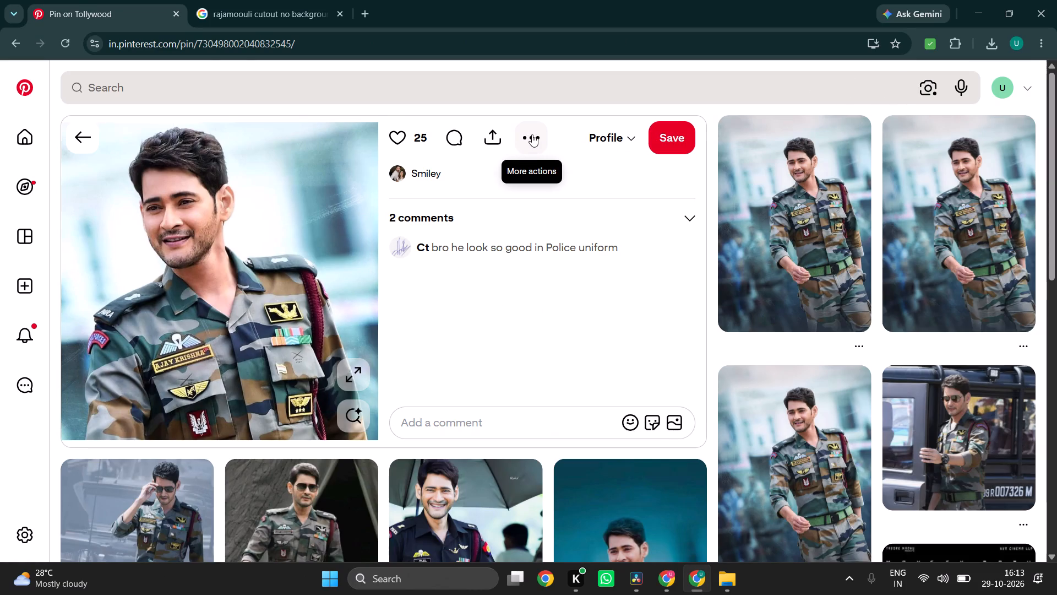
pyautogui.click(532, 134)
pyautogui.click(516, 181)
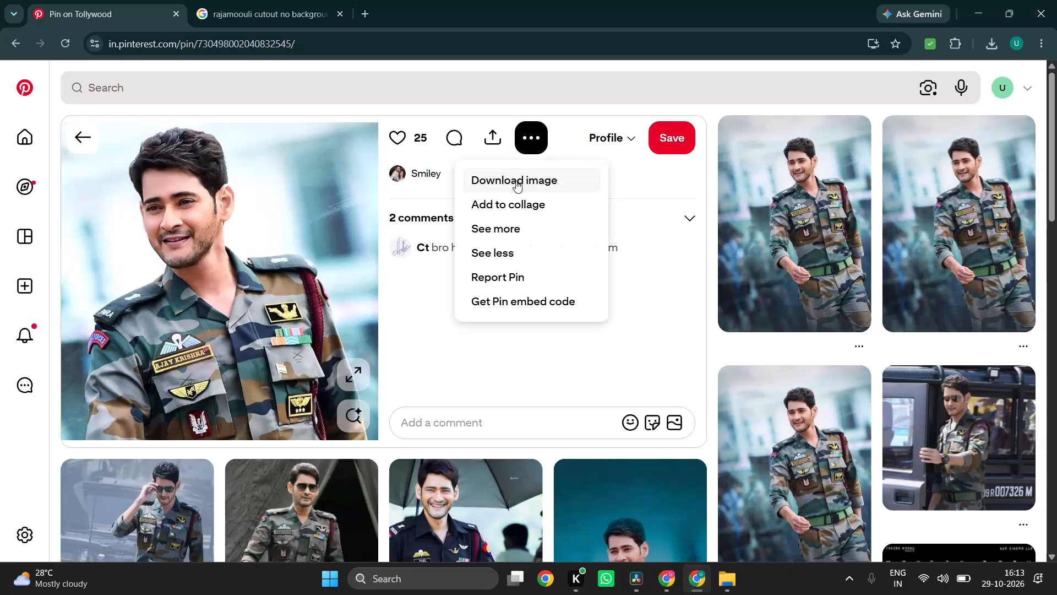
pyautogui.click(999, 39)
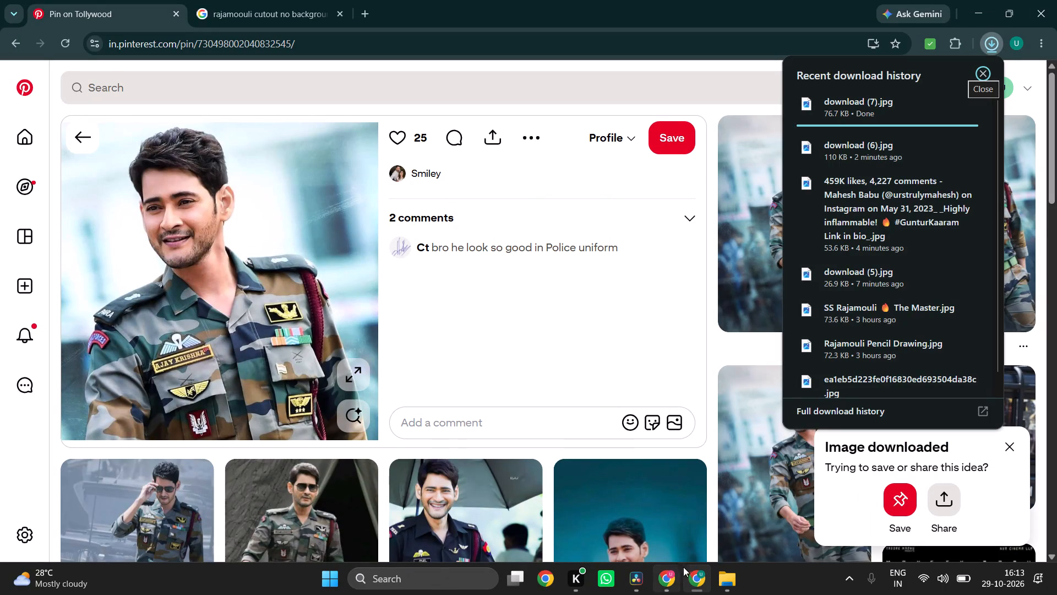
# Copy download (7).jpg from the Downloads folder in File Explorer and attach it to the ChatGPT prompt.
pyautogui.click(722, 589)
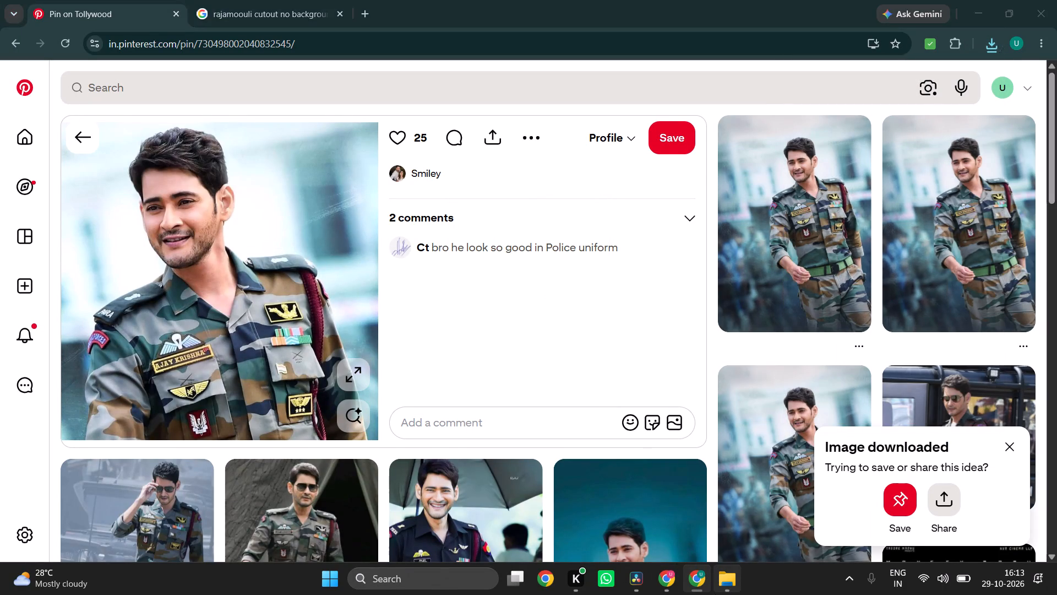
pyautogui.click(246, 380)
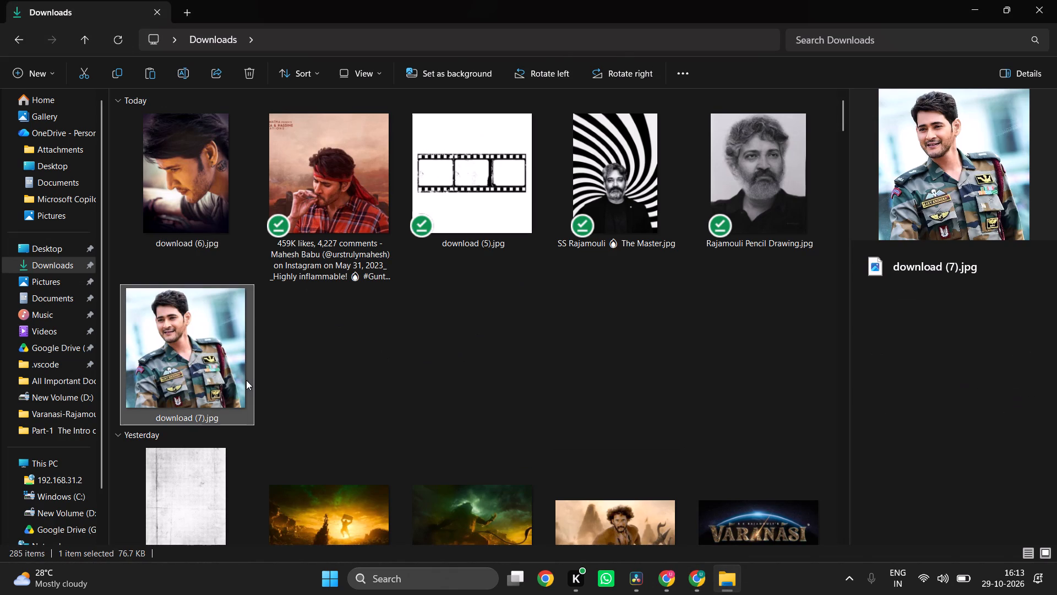
pyautogui.hotkey('ctrl', 'c')
pyautogui.click(665, 585)
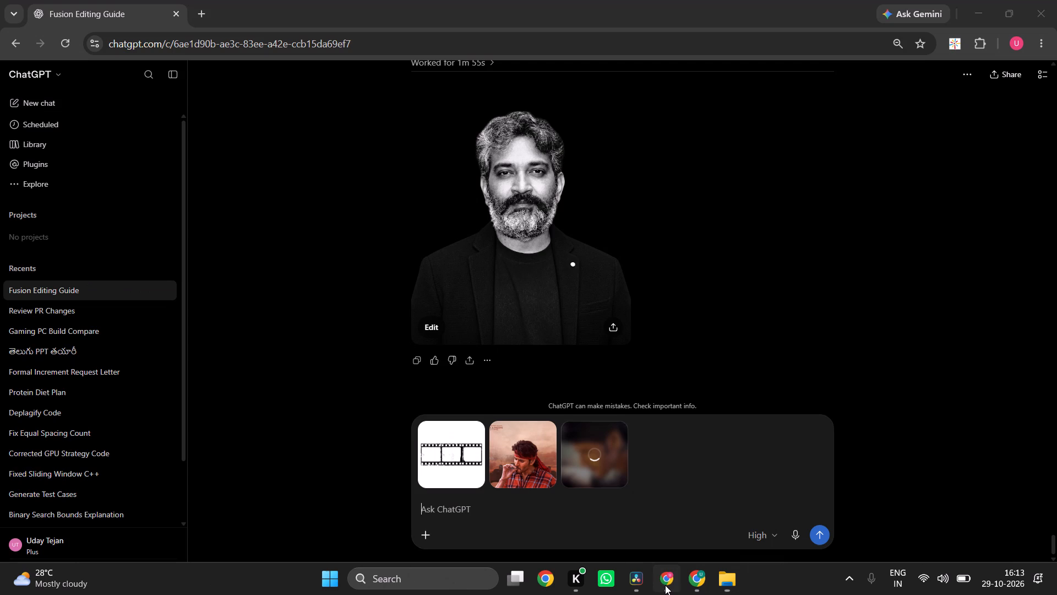
pyautogui.hotkey('ctrl', 'v')
pyautogui.write('so add these three images')
pyautogui.press('space')
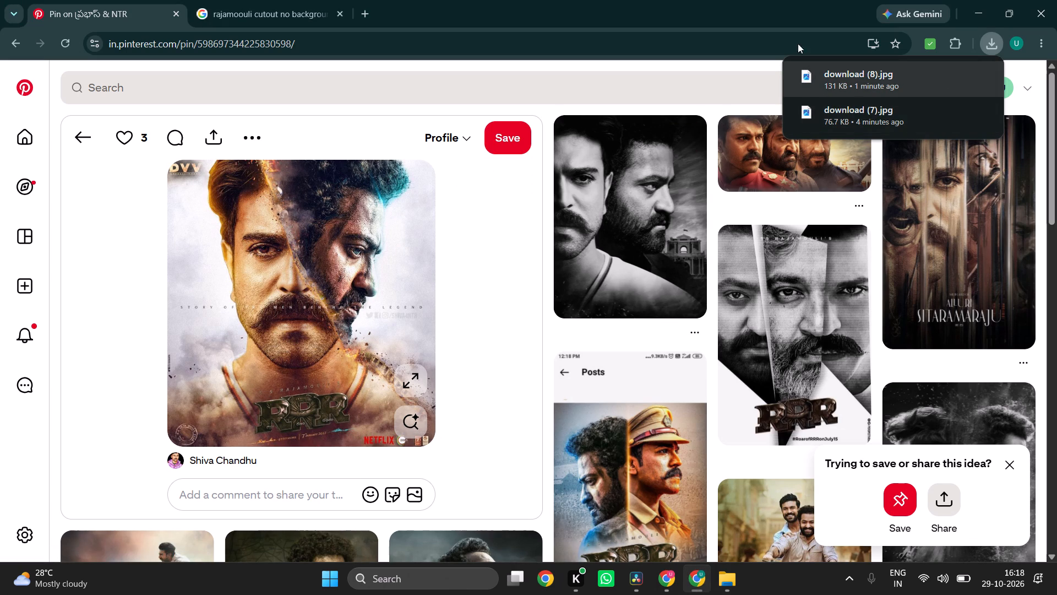
pyautogui.click(528, 91)
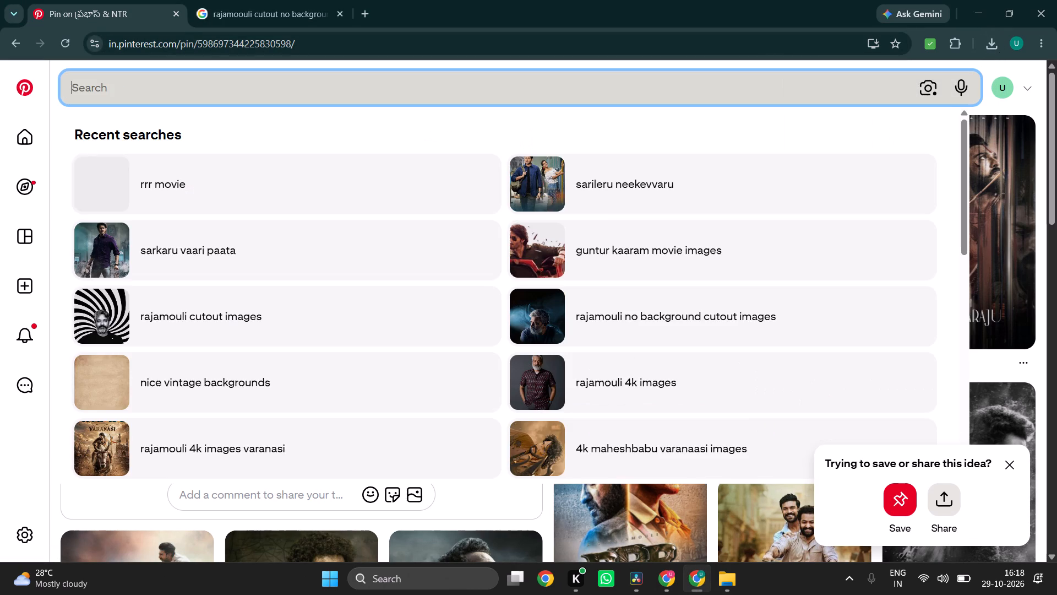
pyautogui.write('bhubali 1')
pyautogui.press('space')
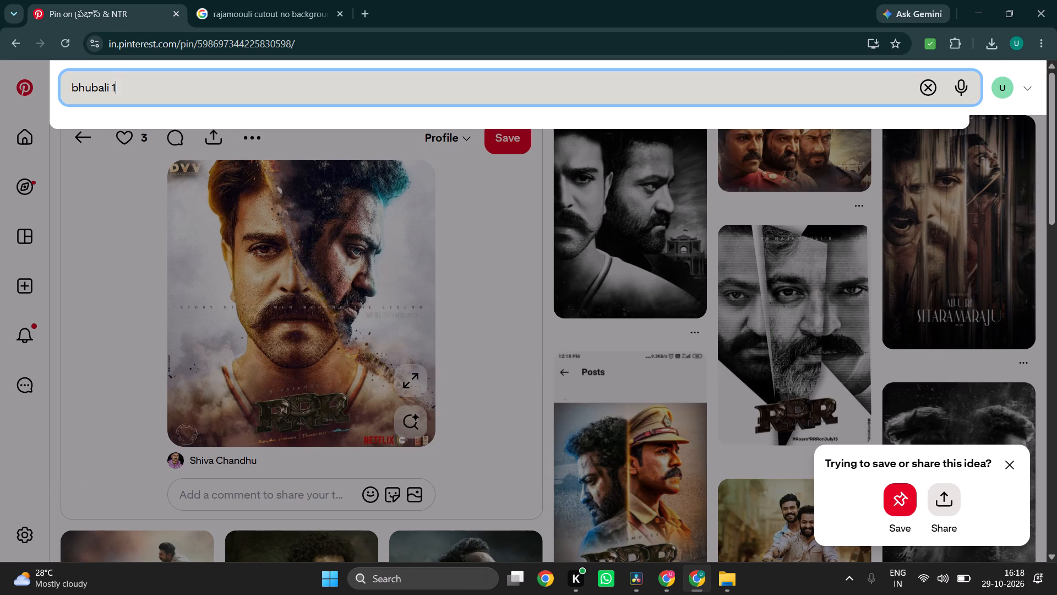
pyautogui.press('Left')
pyautogui.press('Left')
pyautogui.press('Left')
pyautogui.press('Left')
pyautogui.press('Left')
pyautogui.press('Left')
pyautogui.press('Left')
pyautogui.press('Left')
pyautogui.press('Left')
pyautogui.press('Left')
pyautogui.press('Right')
pyautogui.press('a')
pyautogui.press('Return')
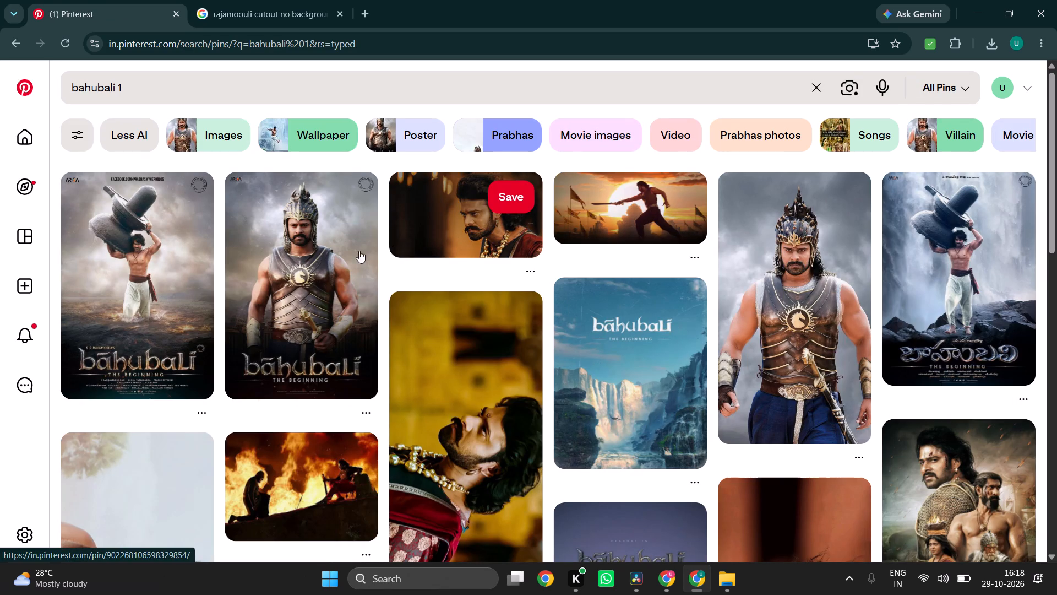
# Browse the "bahubali 1" results and open the tall pin of the crowned warrior reaching out one arm against a pale sky.
pyautogui.scroll(-1, 258, 304)
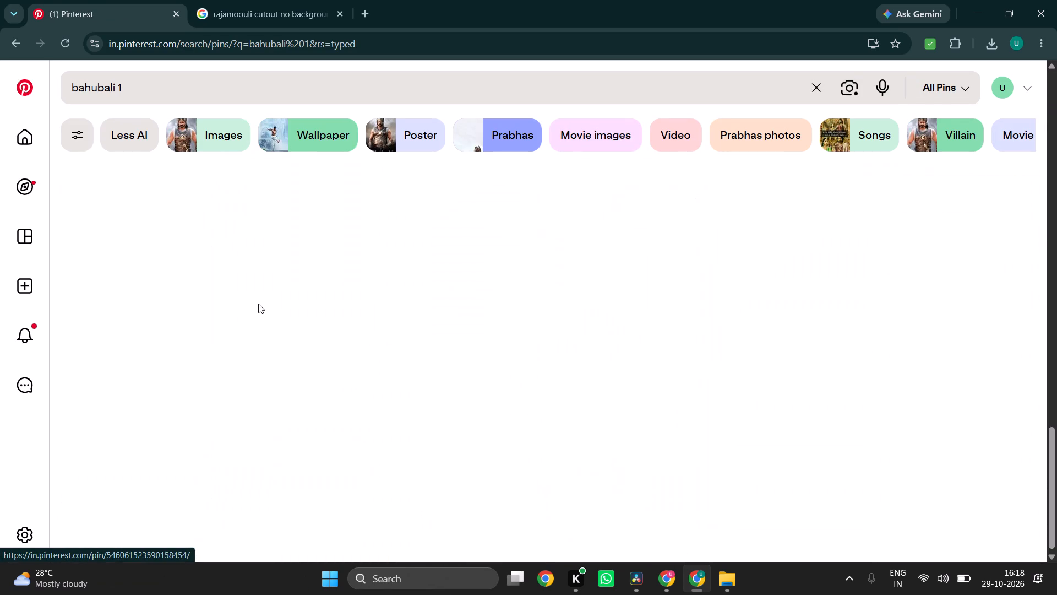
pyautogui.scroll(-1, 258, 304)
pyautogui.scroll(1, 258, 304)
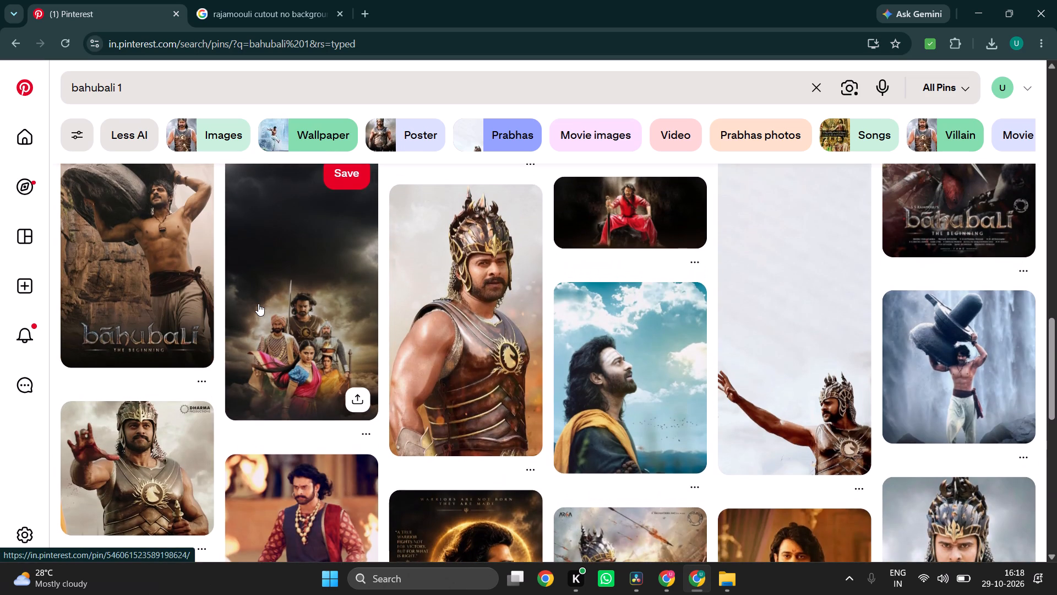
pyautogui.scroll(2, 258, 304)
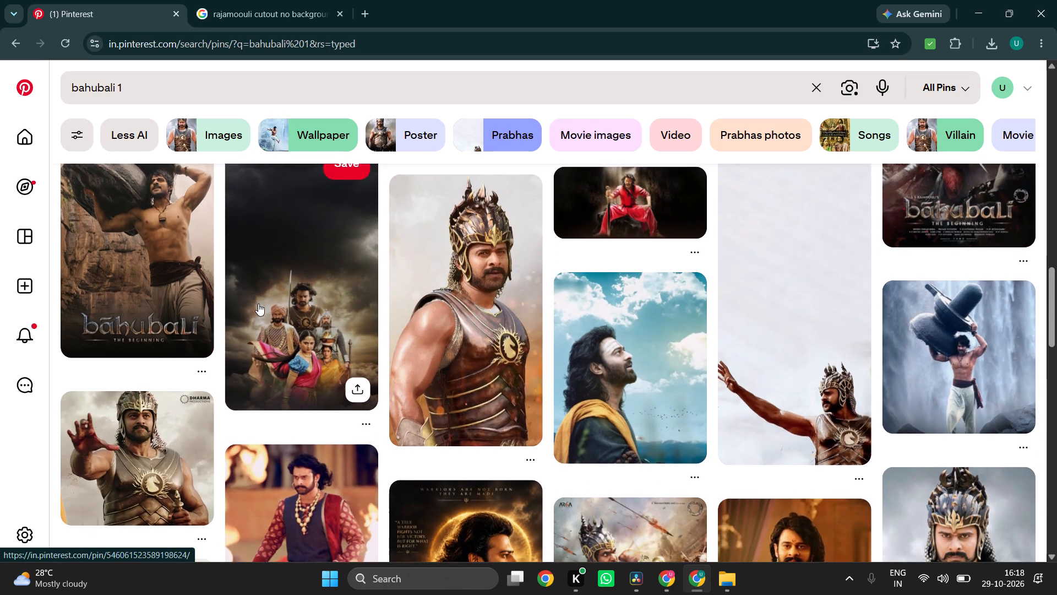
pyautogui.scroll(1, 258, 304)
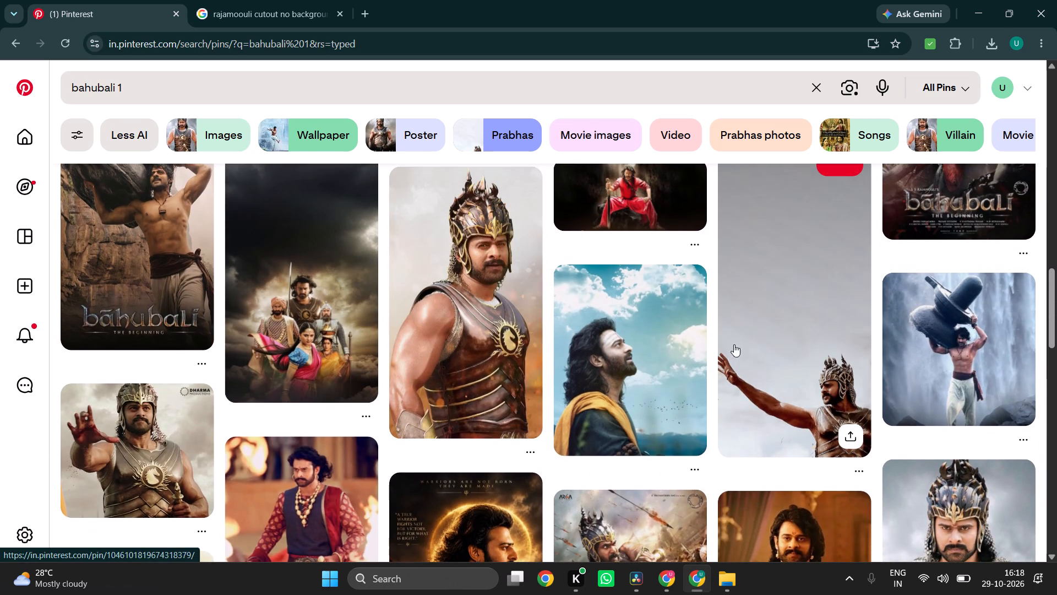
pyautogui.click(738, 356)
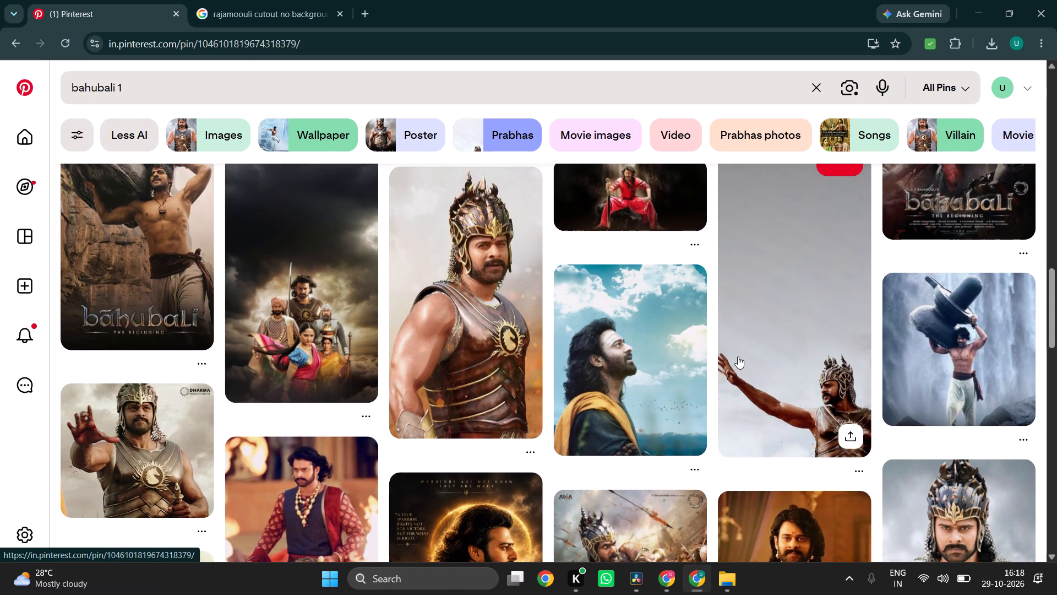
# Look through the related pins and open the dark close-up of Prabhas in chest armour looking down.
pyautogui.scroll(-1, 419, 366)
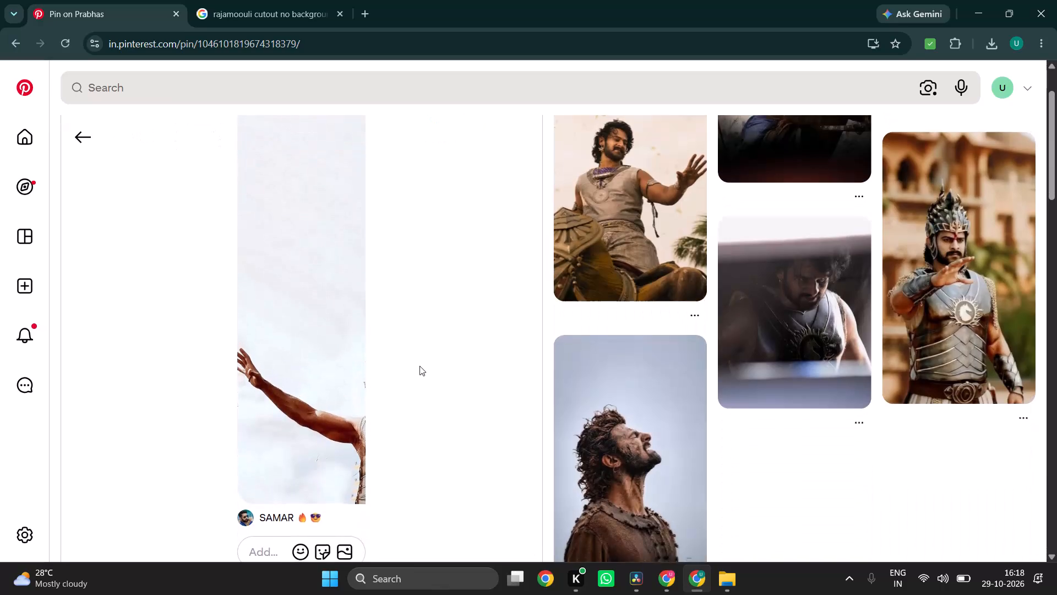
pyautogui.scroll(-2, 419, 366)
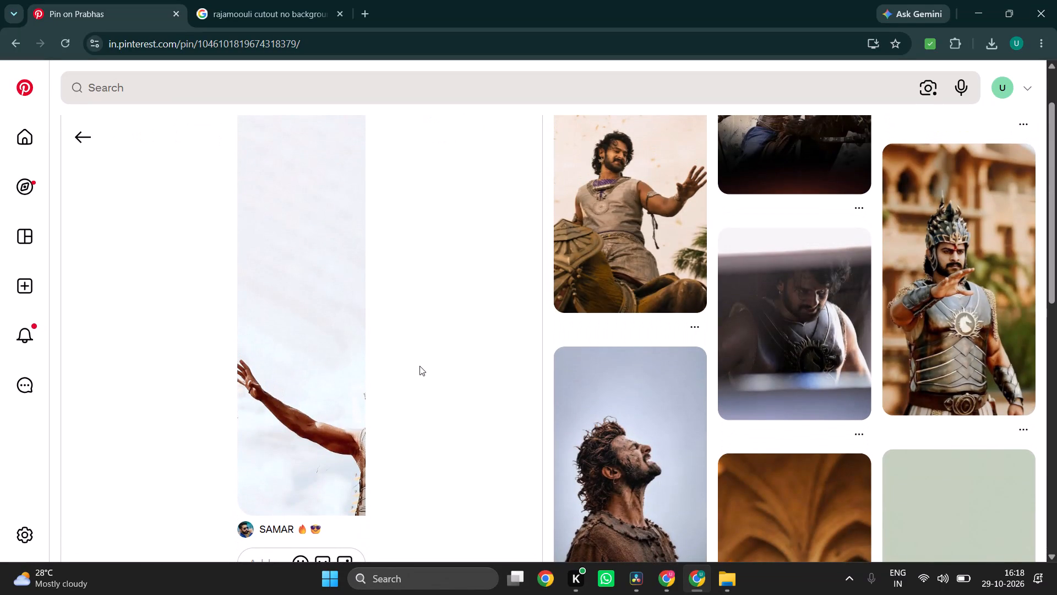
pyautogui.scroll(-3, 419, 366)
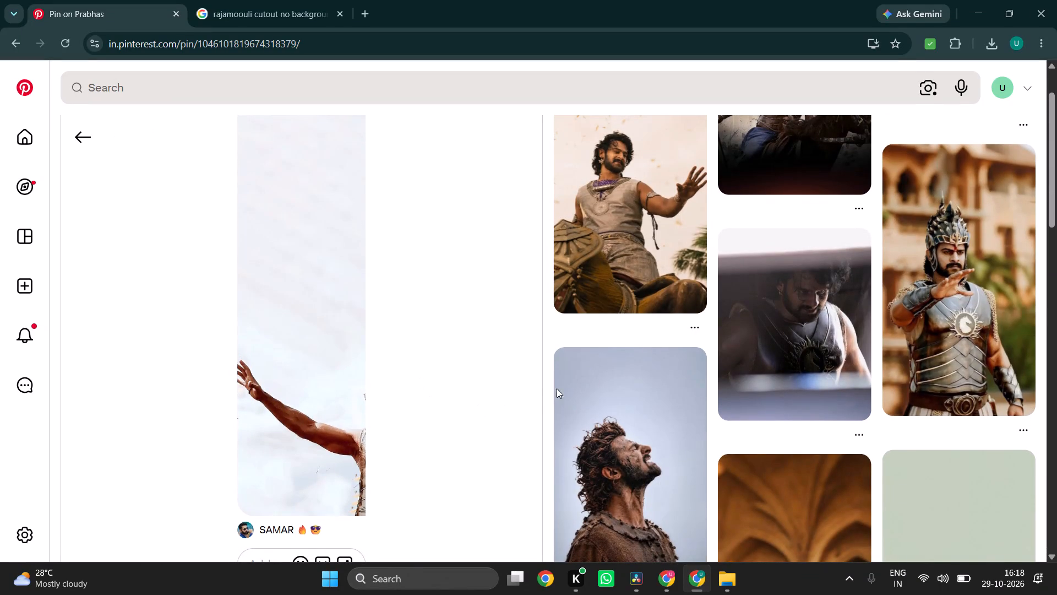
pyautogui.scroll(1, 743, 325)
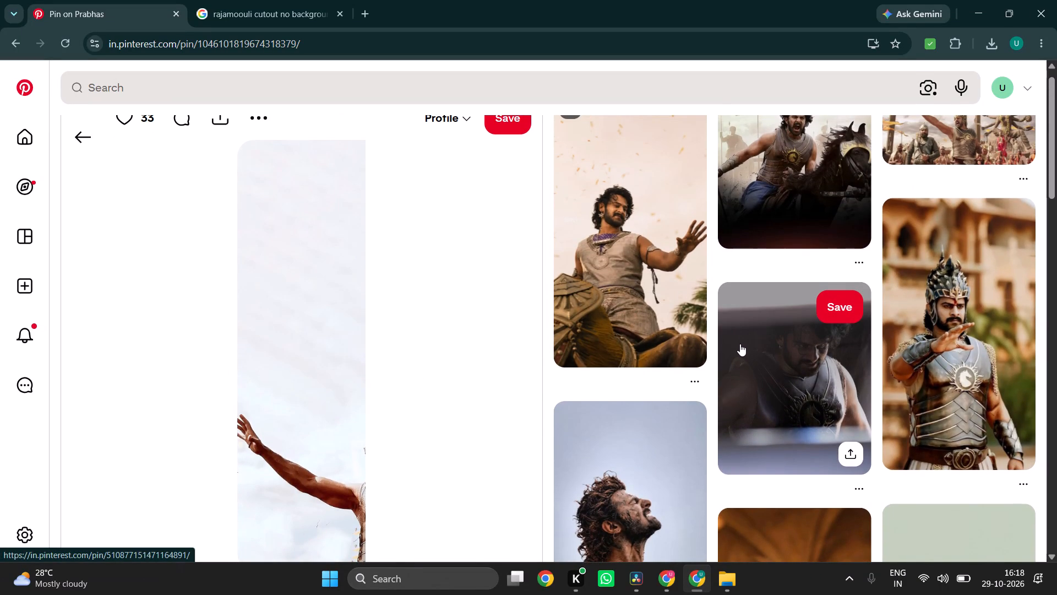
pyautogui.click(770, 347)
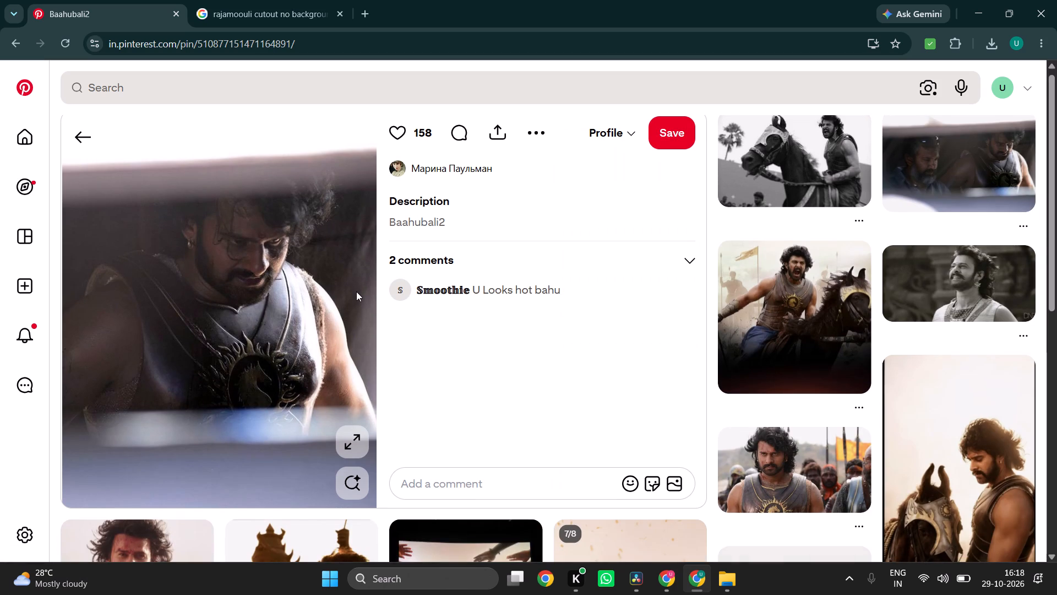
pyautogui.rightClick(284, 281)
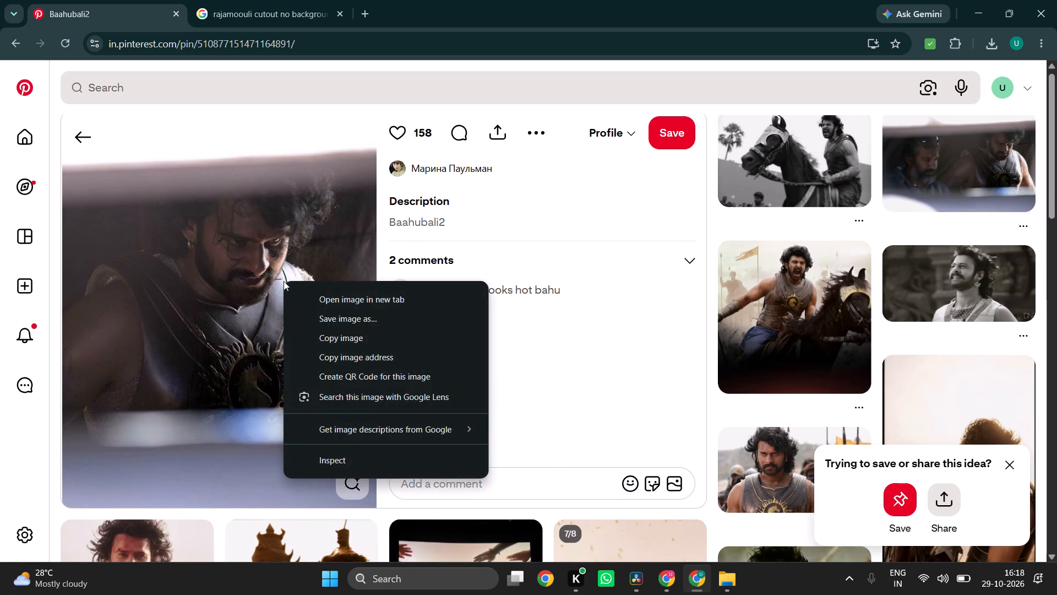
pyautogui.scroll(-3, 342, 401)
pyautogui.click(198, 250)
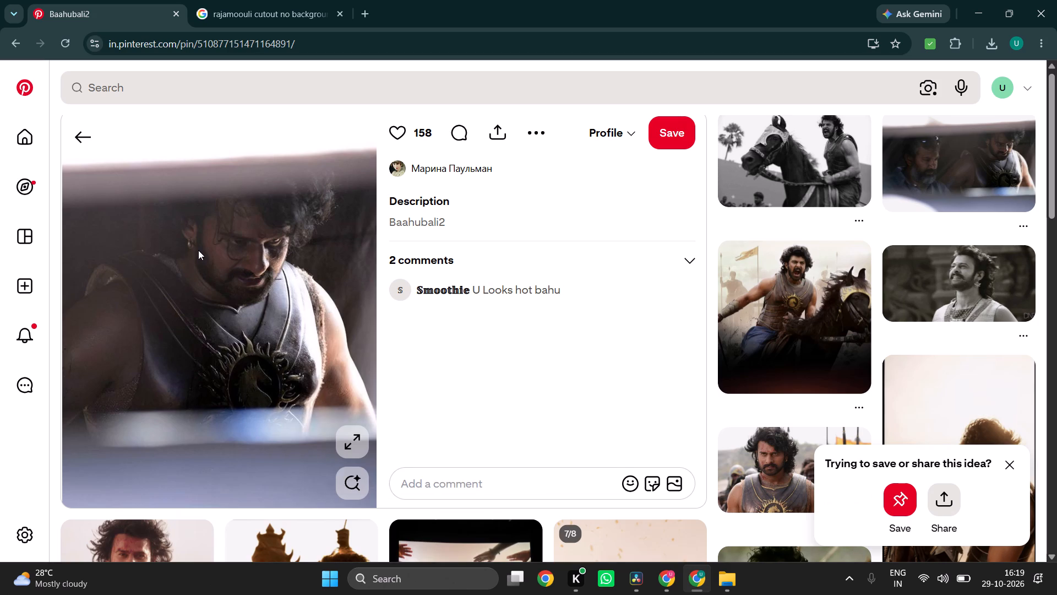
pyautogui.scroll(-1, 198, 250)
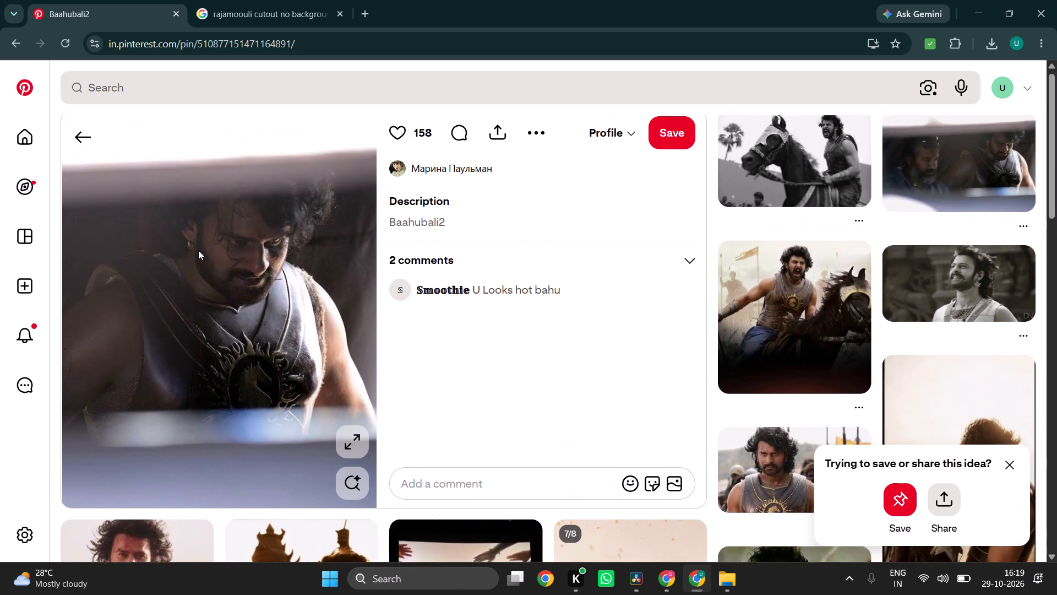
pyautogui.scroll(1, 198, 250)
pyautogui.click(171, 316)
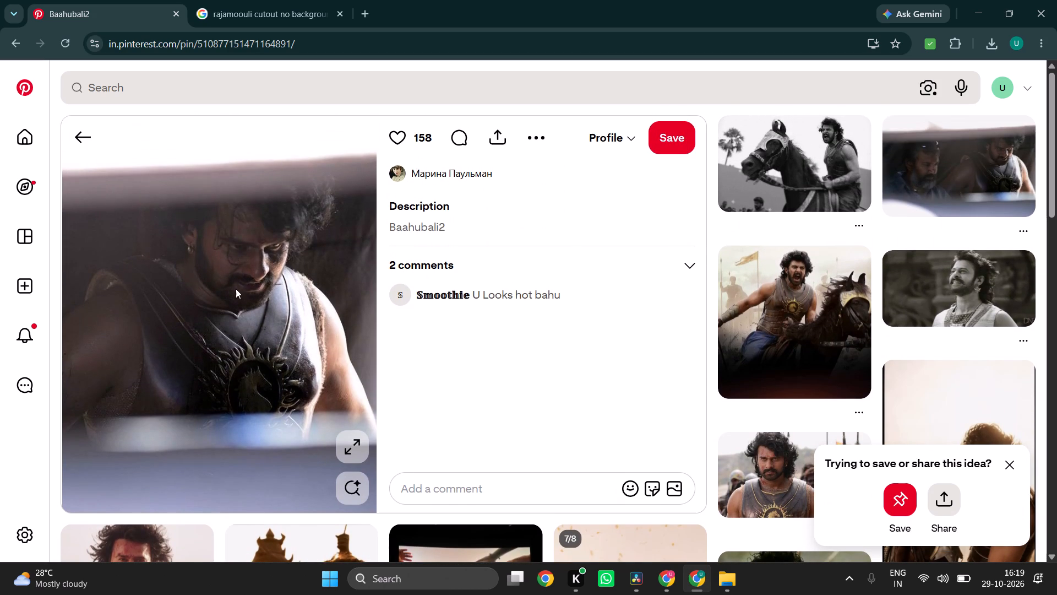
# Look through the related Baahubali pins and open the one of Prabhas in a brown tunic with his face raised upward.
pyautogui.scroll(-5, 236, 289)
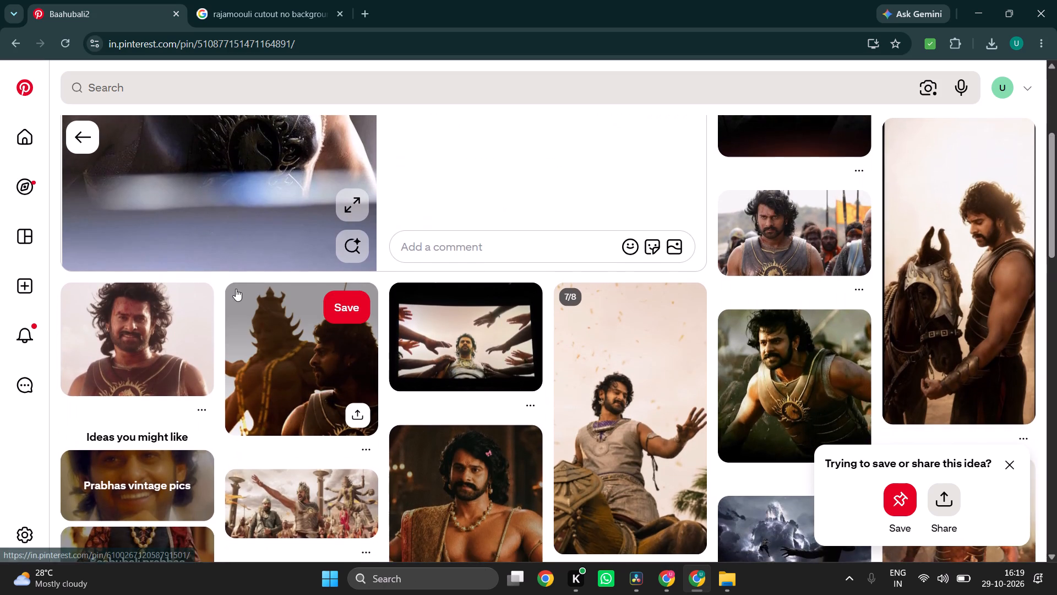
pyautogui.scroll(-1, 236, 289)
pyautogui.scroll(-1, 148, 430)
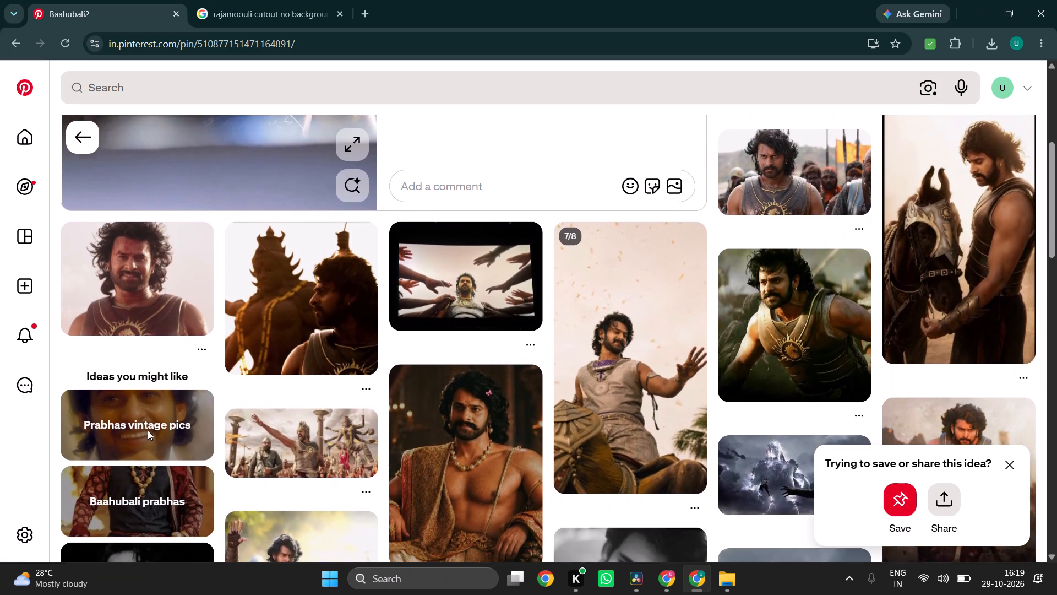
pyautogui.scroll(-1, 148, 430)
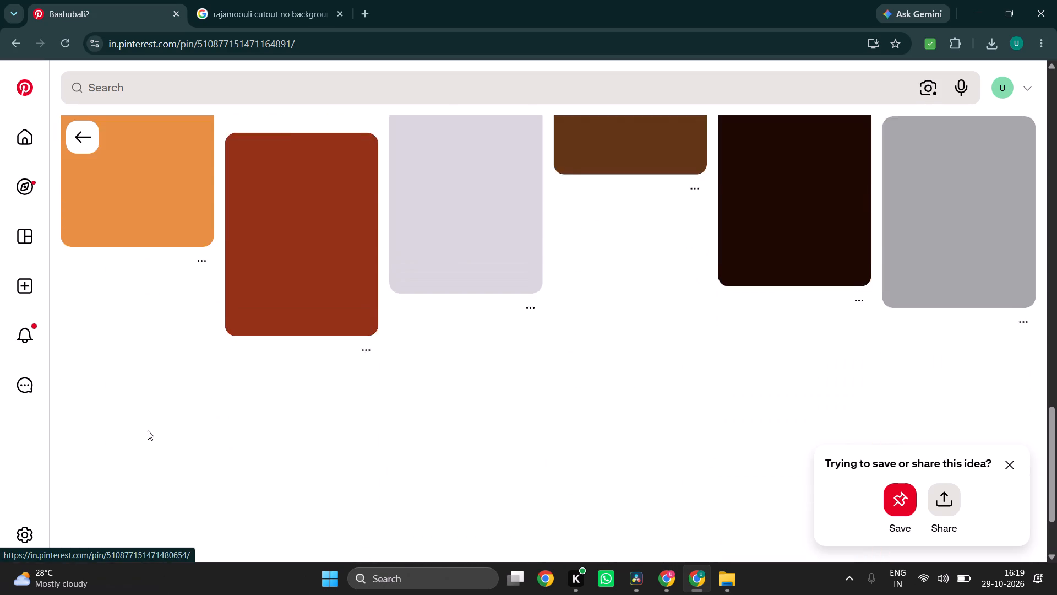
pyautogui.scroll(2, 148, 430)
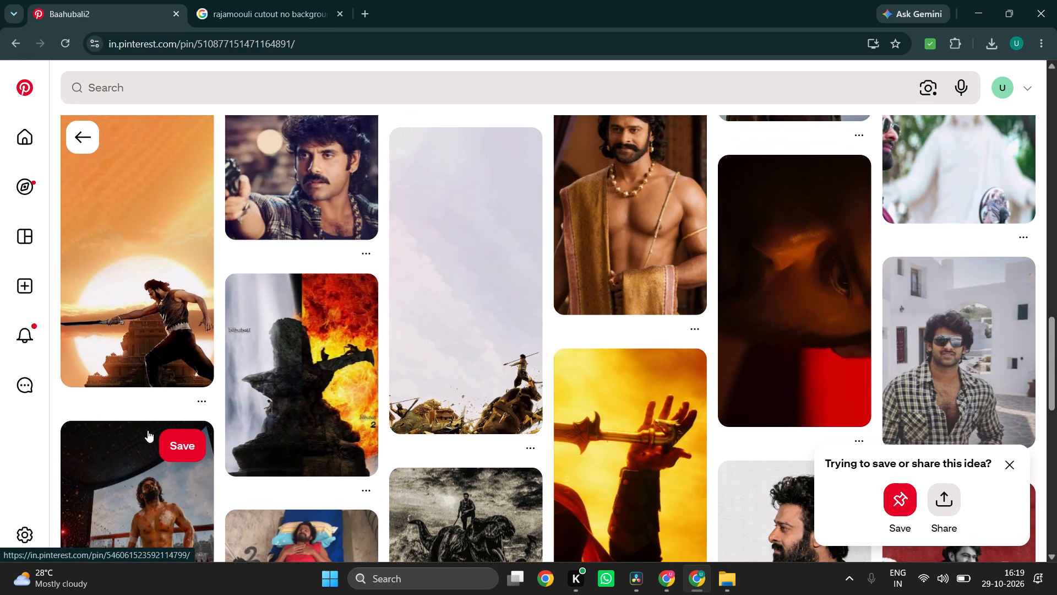
pyautogui.scroll(2, 148, 430)
pyautogui.scroll(1, 138, 302)
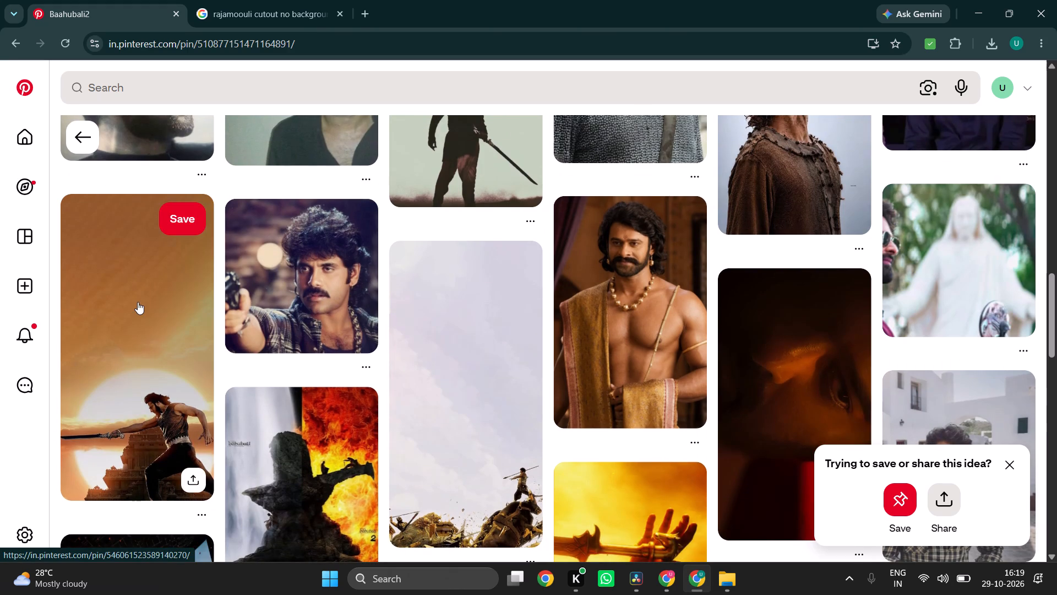
pyautogui.scroll(4, 138, 302)
pyautogui.hscroll(1, 138, 302)
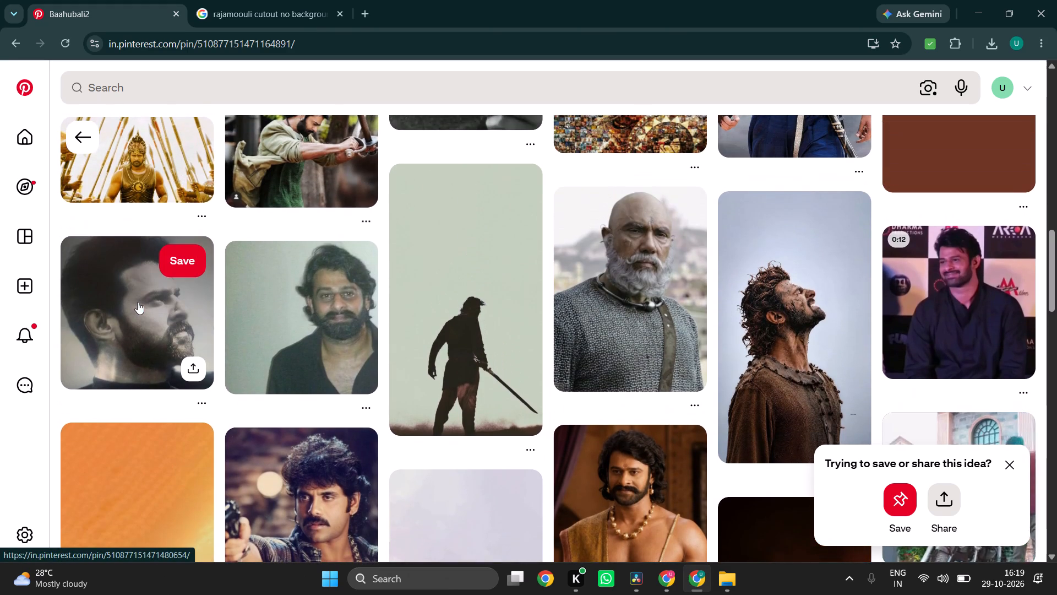
pyautogui.hscroll(2, 138, 302)
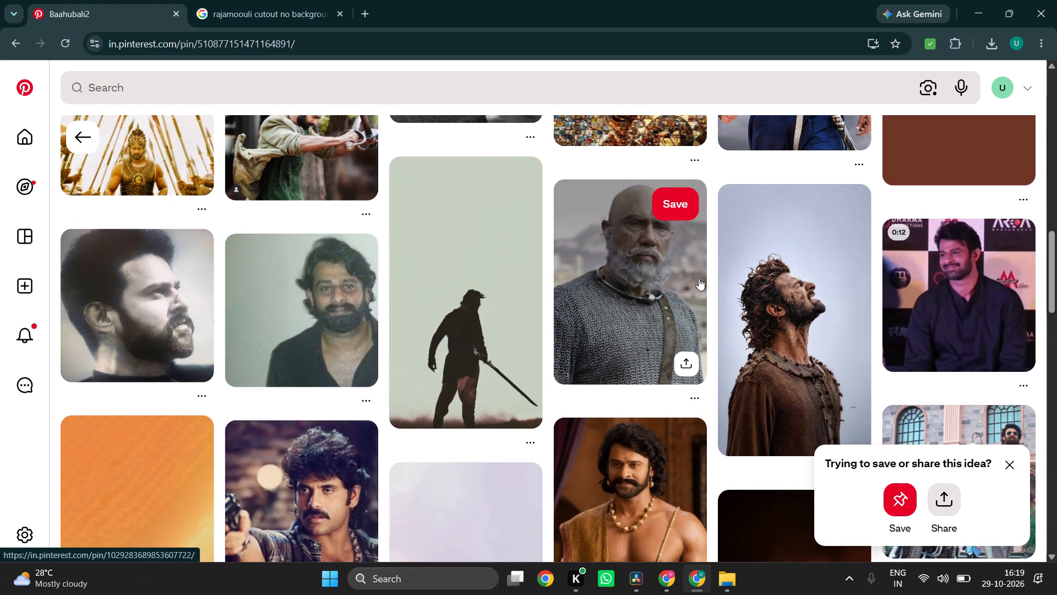
pyautogui.click(747, 331)
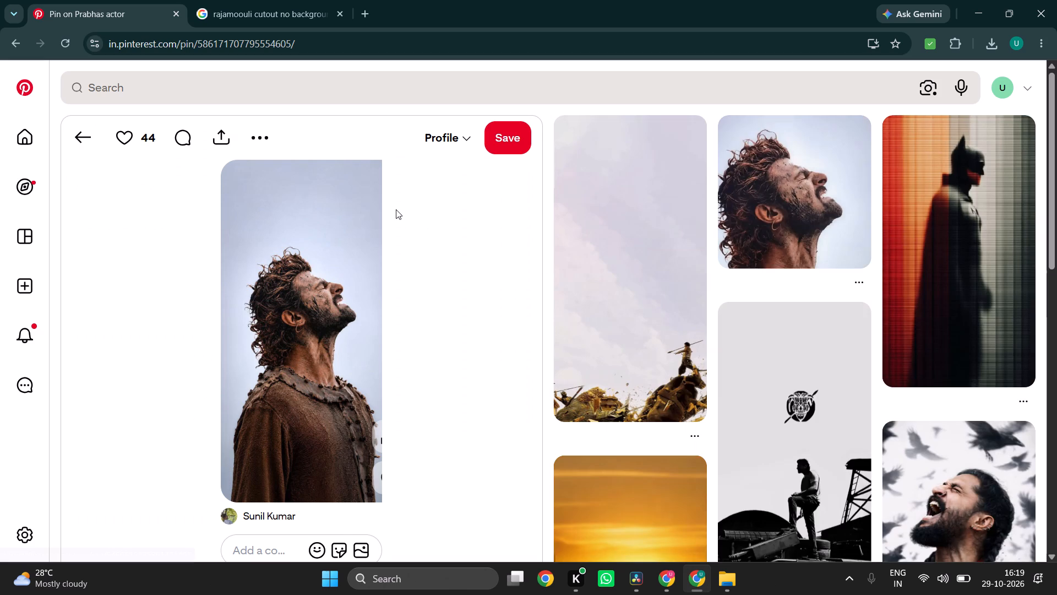
# Download the pin image of Prabhas in the brown tunic.
pyautogui.scroll(-1, 396, 209)
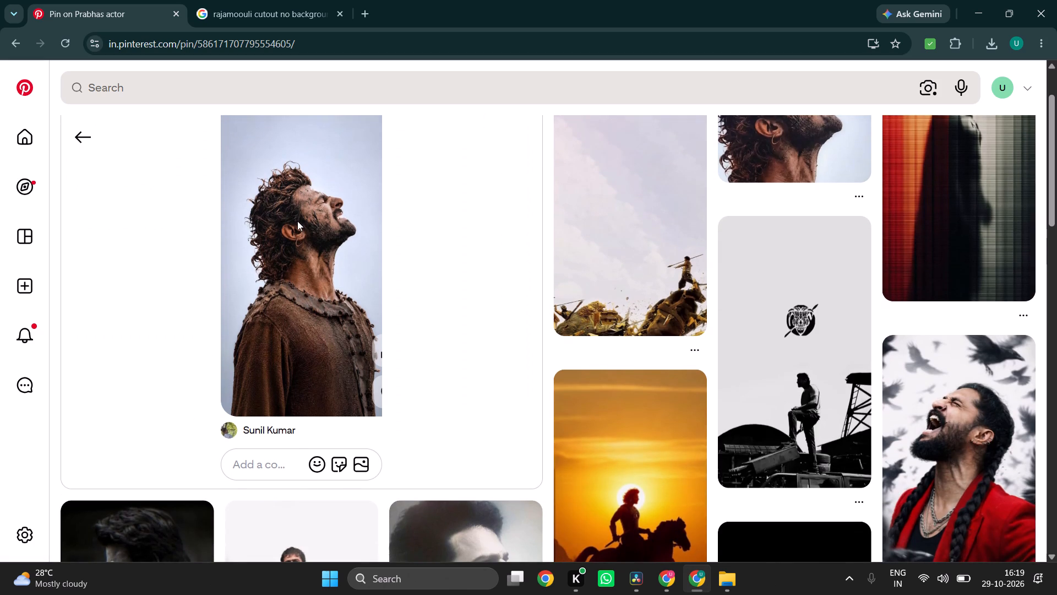
pyautogui.scroll(-1, 297, 221)
pyautogui.scroll(2, 297, 187)
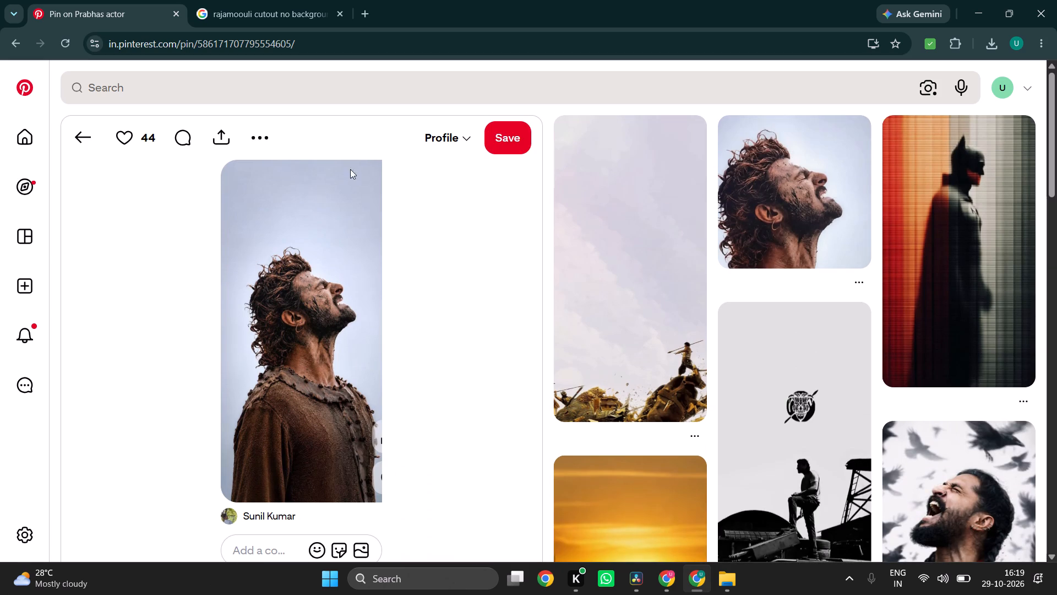
pyautogui.click(274, 131)
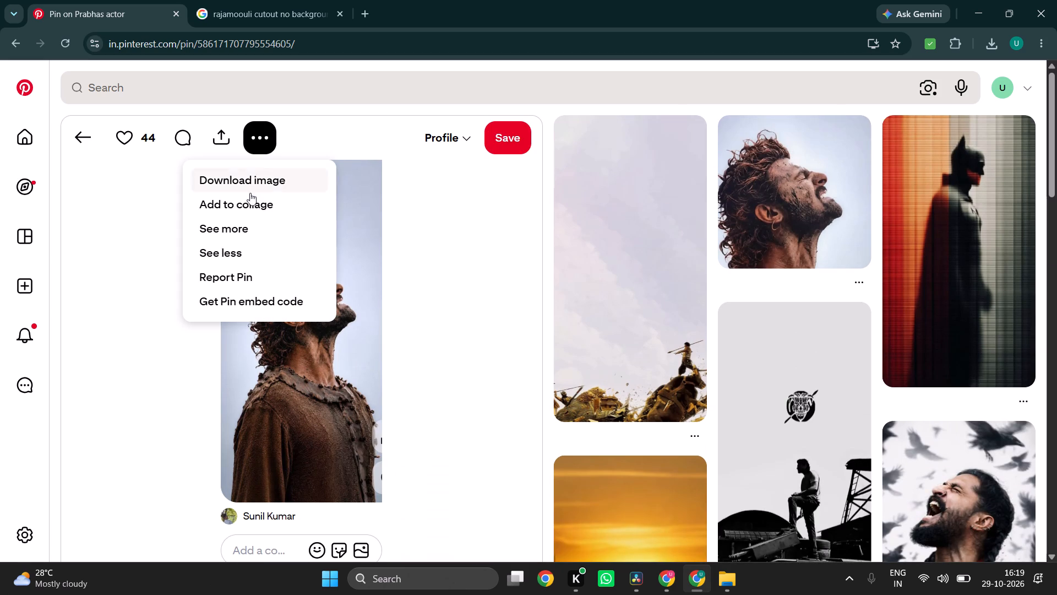
pyautogui.click(246, 183)
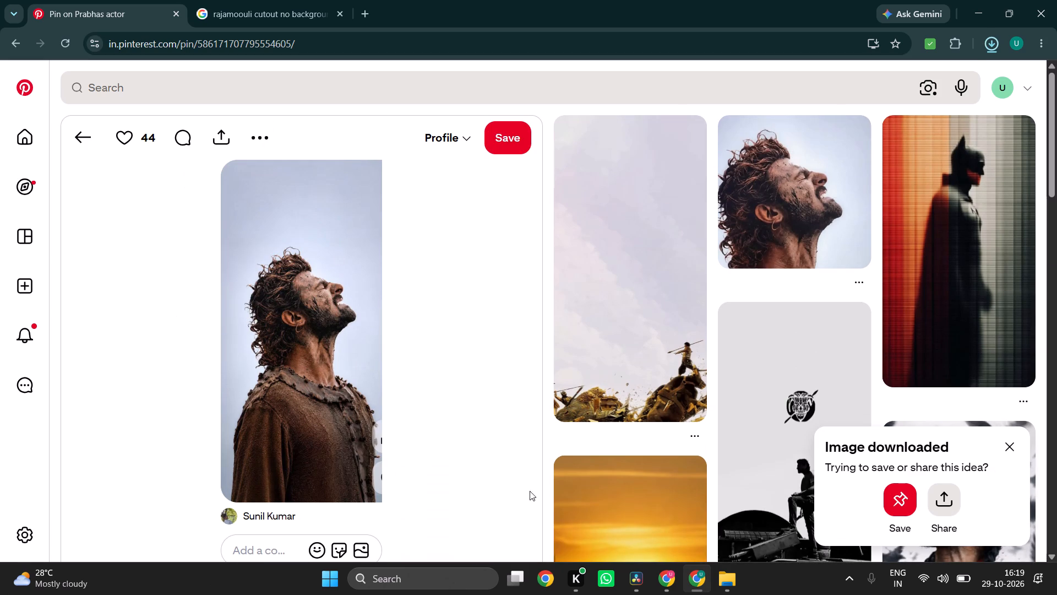
# Switch to File Explorer and copy the newly downloaded Prabhas image, download (9).jpg, from the Downloads folder.
pyautogui.click(722, 584)
pyautogui.hscroll(-2, 722, 584)
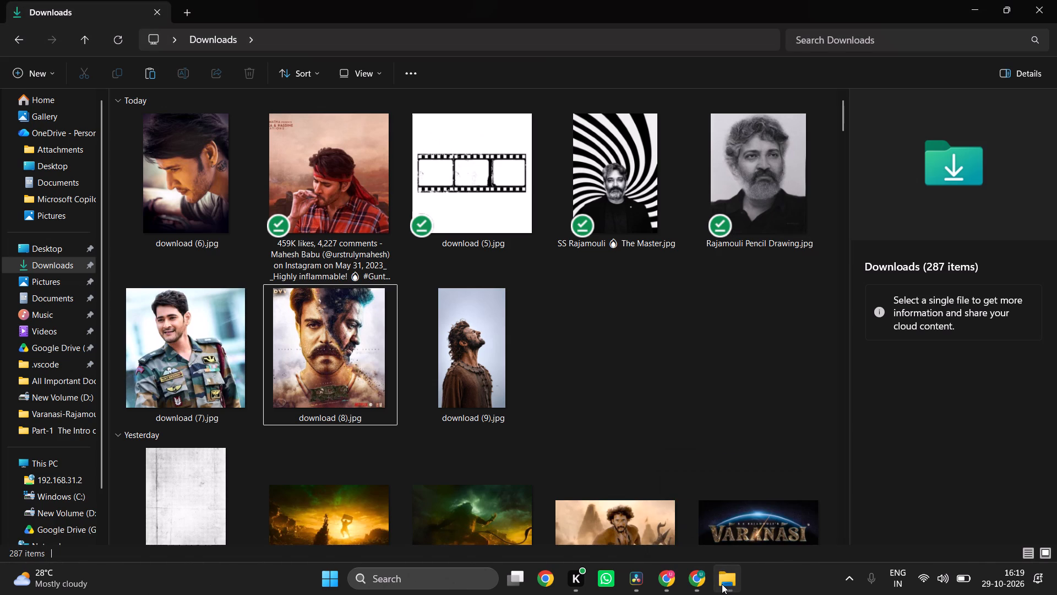
pyautogui.hscroll(-3, 722, 584)
pyautogui.click(491, 377)
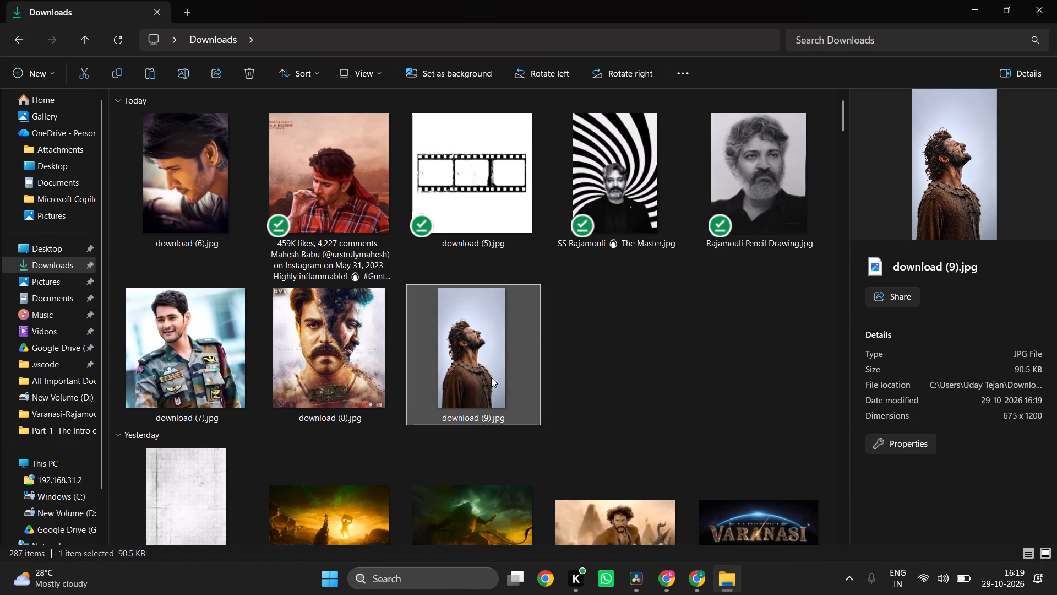
pyautogui.hotkey('ctrl', 'c')
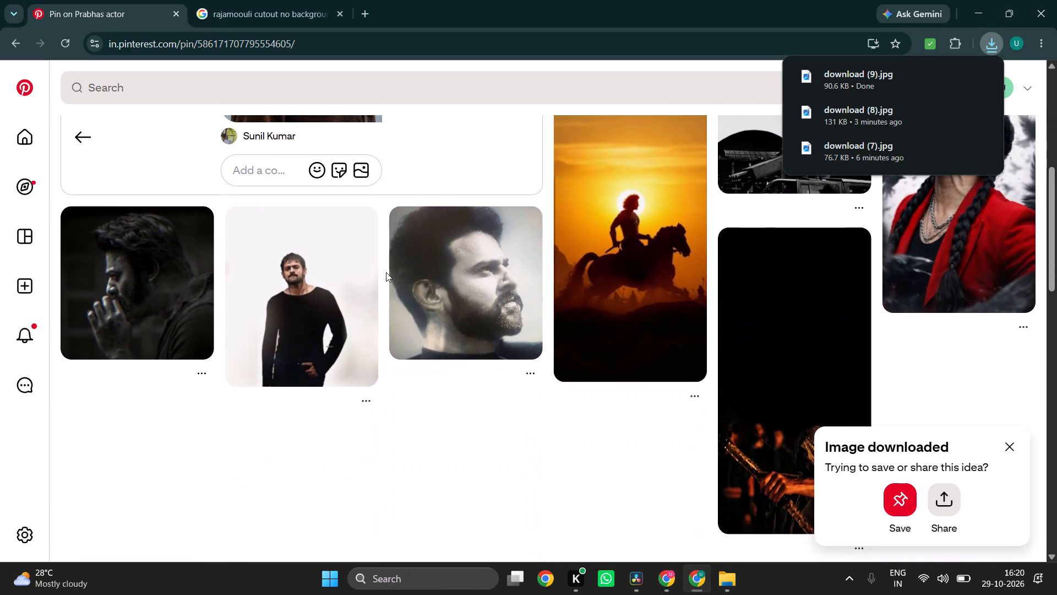
pyautogui.scroll(2, 386, 272)
pyautogui.scroll(-5, 386, 272)
pyautogui.scroll(2, 386, 272)
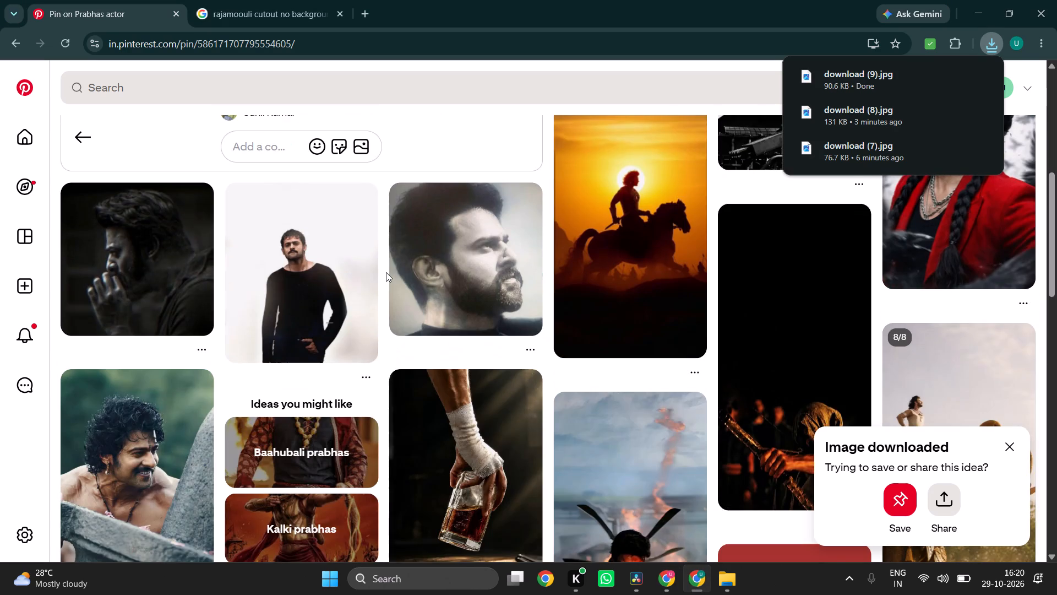
pyautogui.scroll(3, 386, 272)
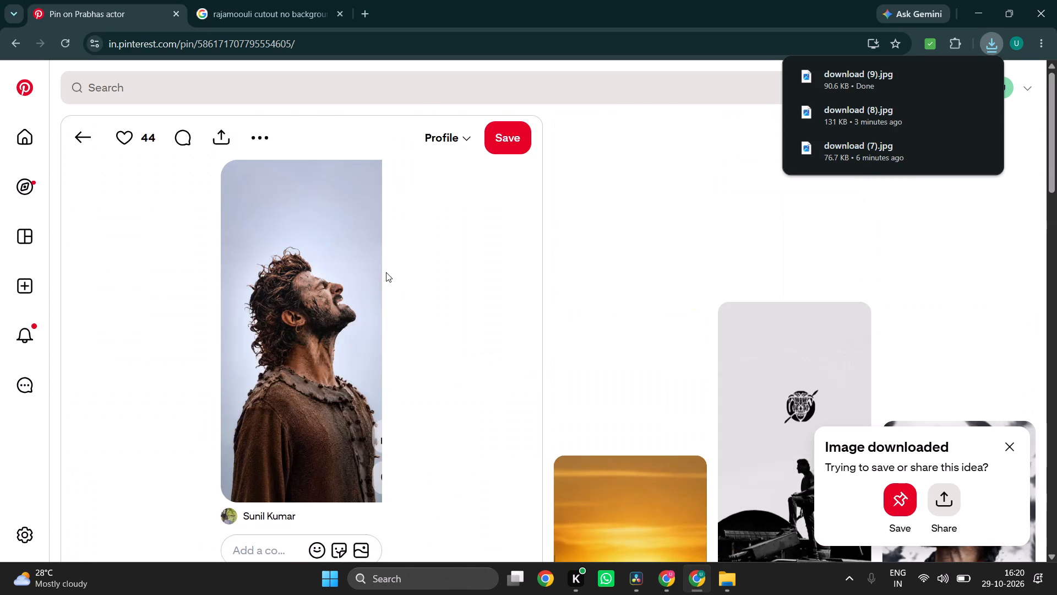
pyautogui.click(85, 133)
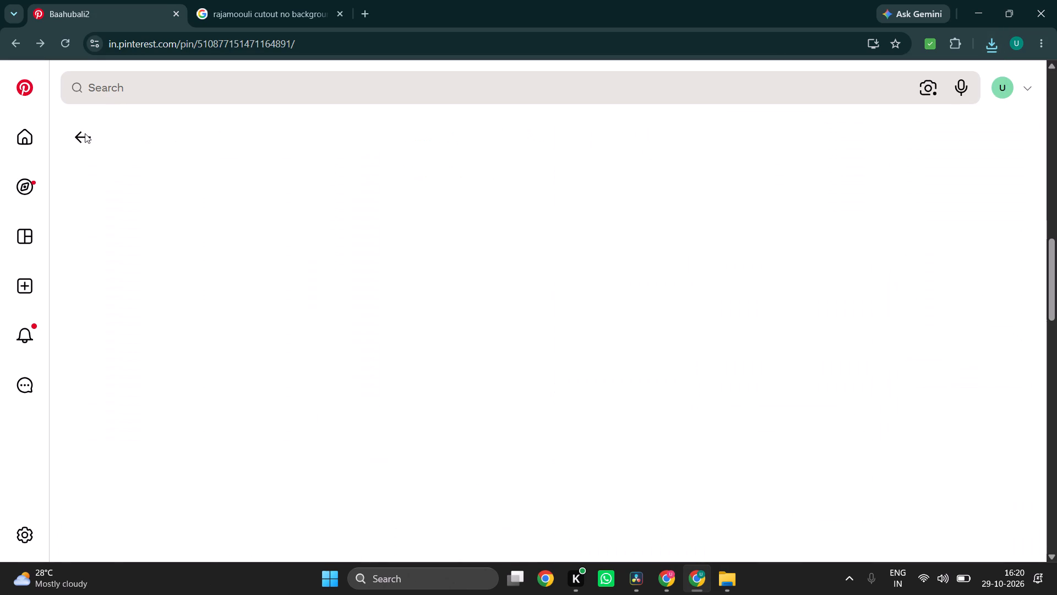
pyautogui.scroll(8, 295, 224)
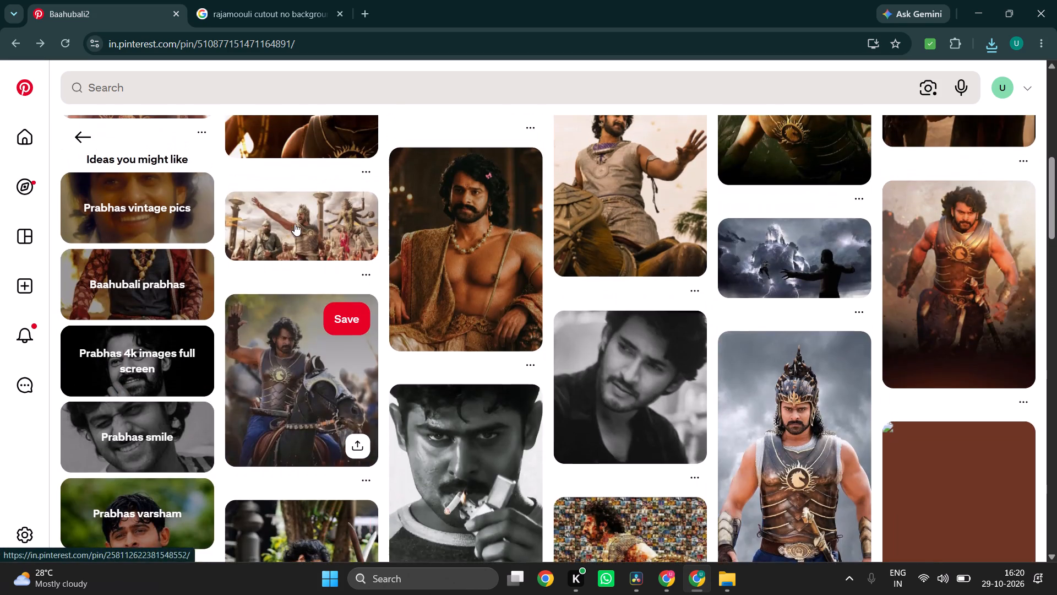
pyautogui.scroll(7, 295, 224)
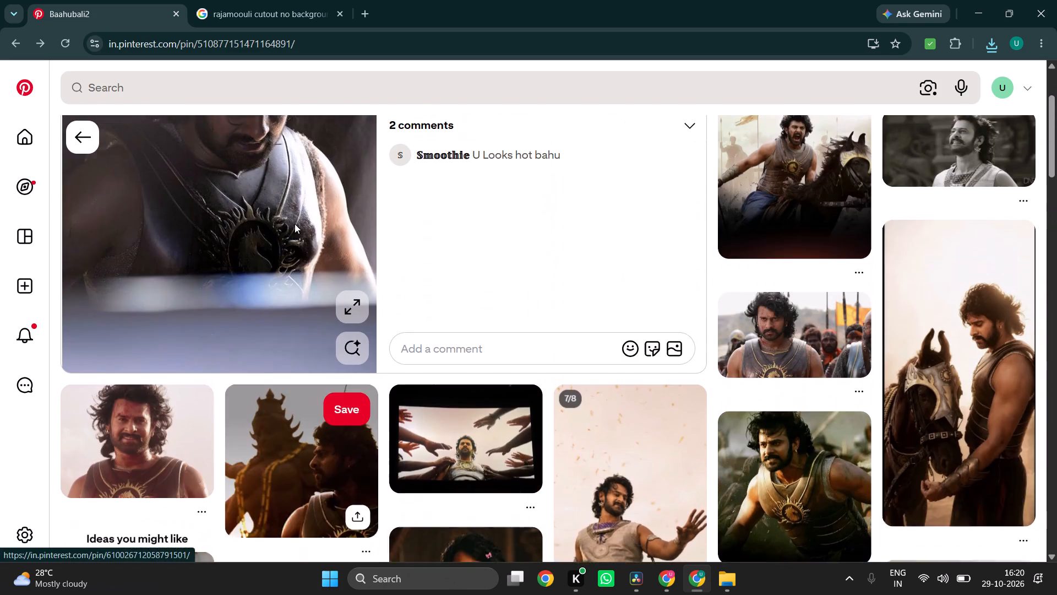
pyautogui.scroll(-6, 295, 224)
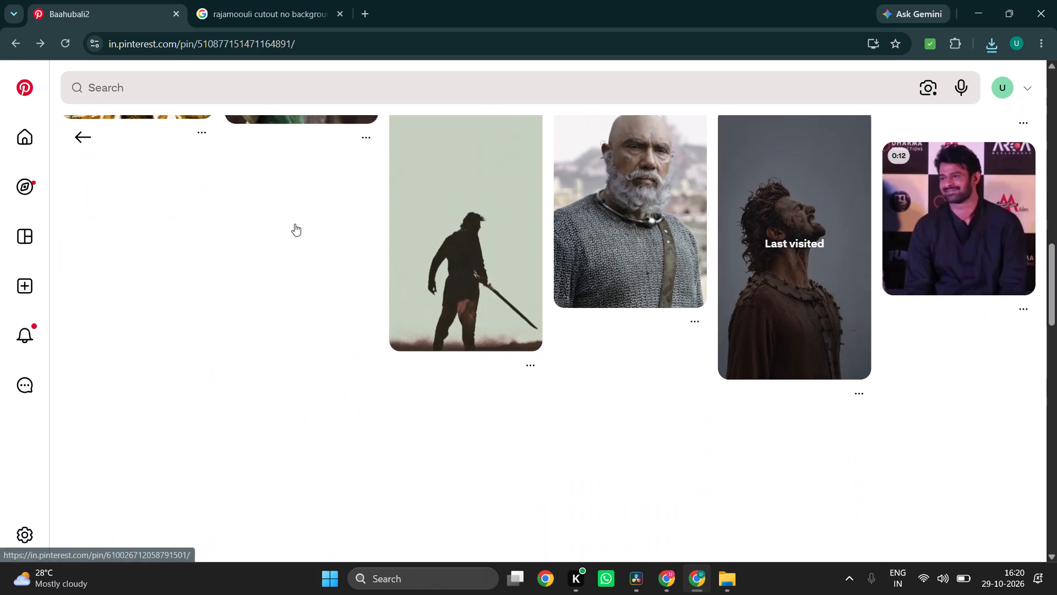
pyautogui.scroll(-2, 295, 224)
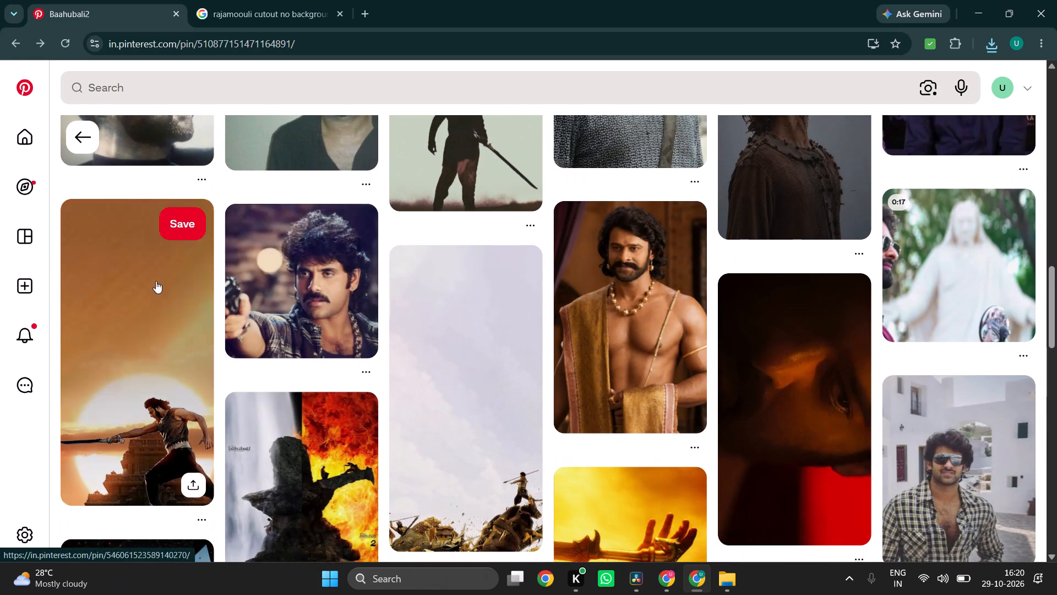
# Open the pin of Bahubali lunging with a sword at sunset, and from it view the pin of him seated against flames and its options.
pyautogui.click(156, 281)
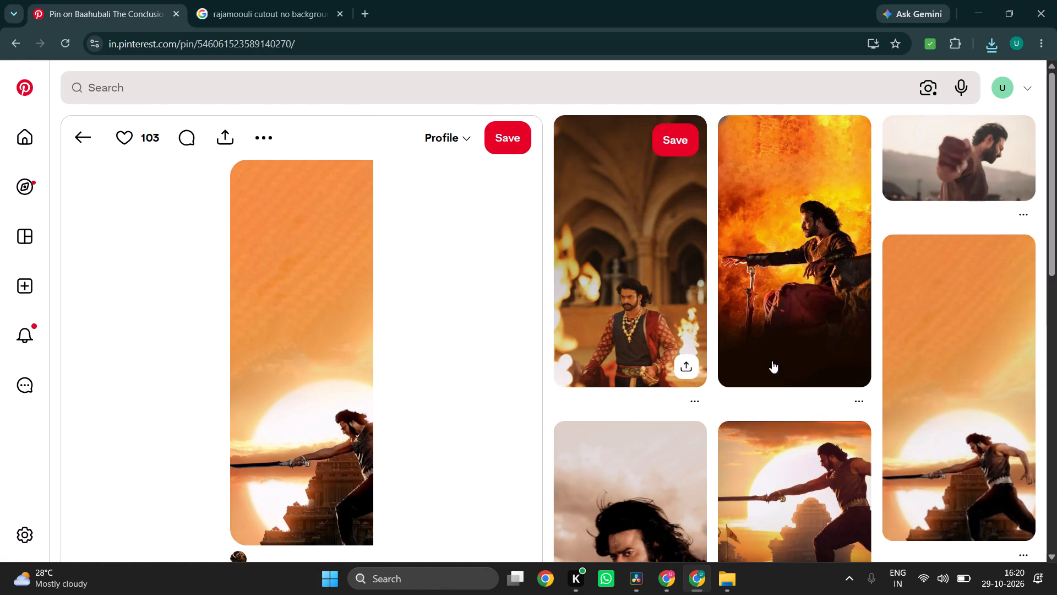
pyautogui.click(742, 291)
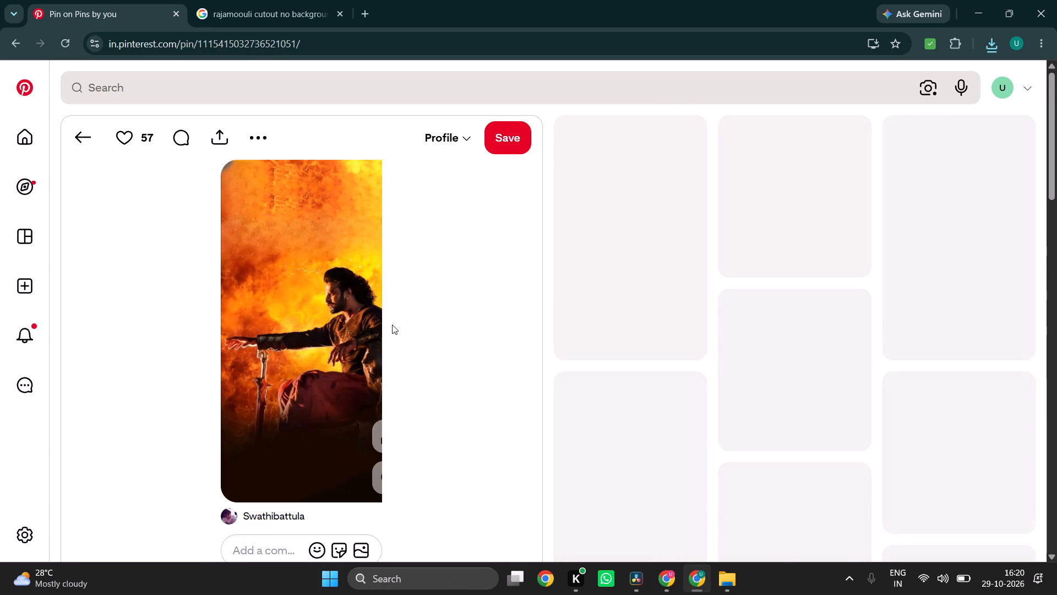
pyautogui.rightClick(310, 324)
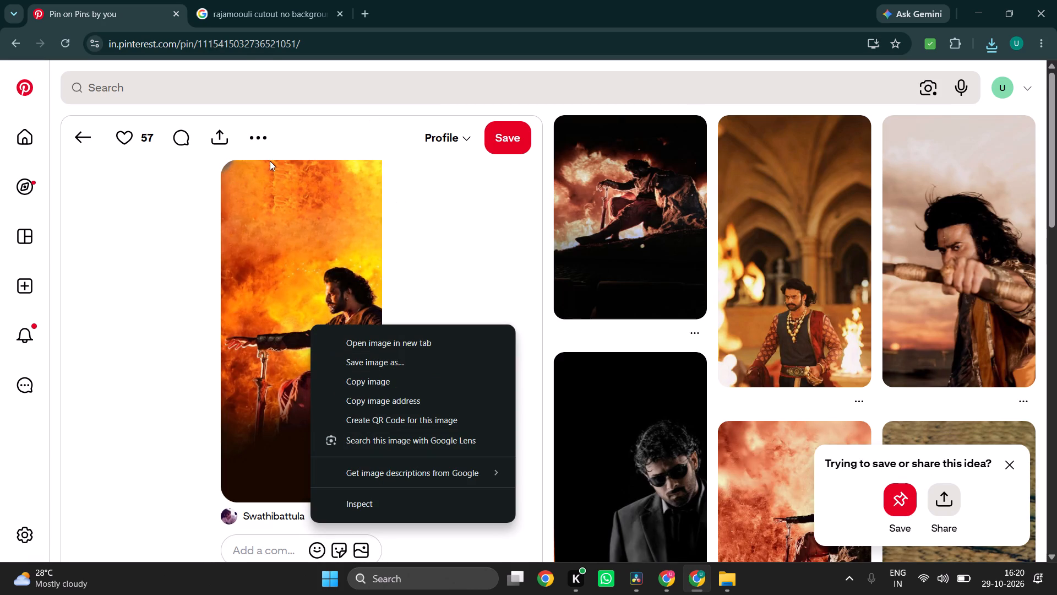
pyautogui.click(255, 133)
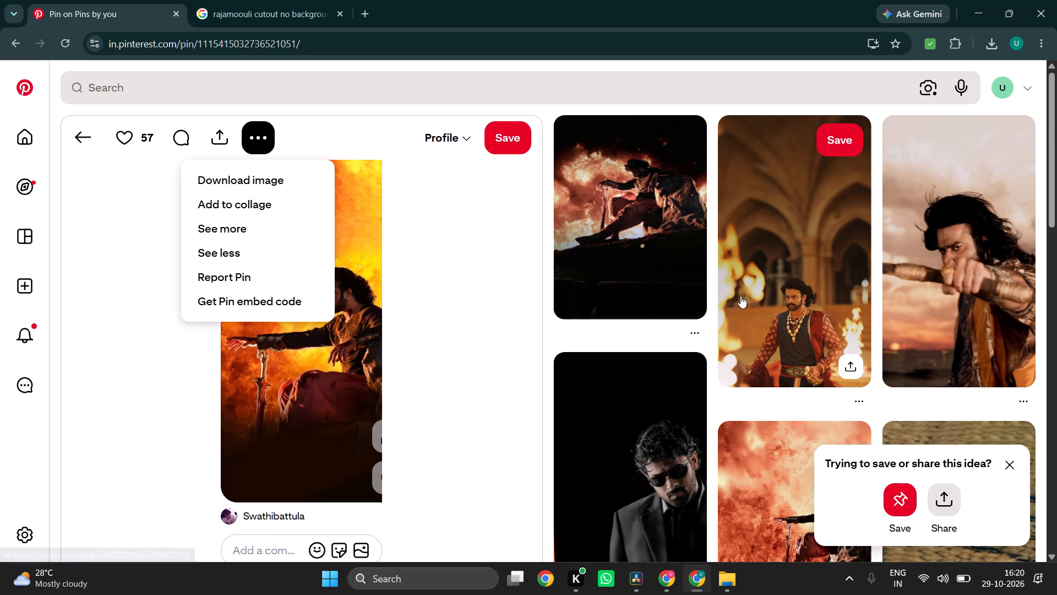
# Look through the pins related to the fiery seated Bahubali pin for a more suitable image.
pyautogui.hscroll(-1, 707, 305)
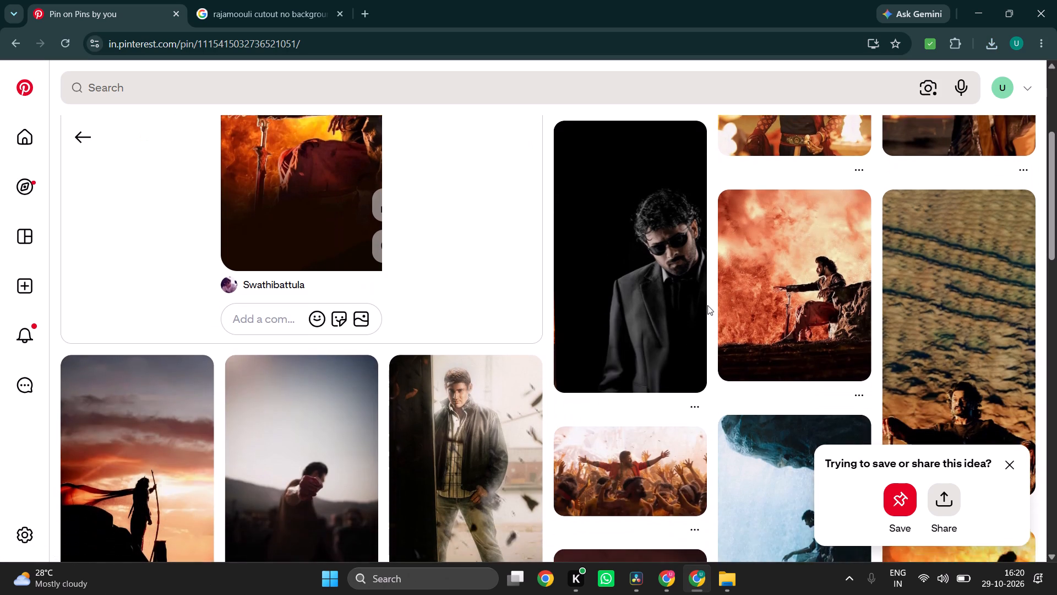
pyautogui.hscroll(-1, 707, 305)
pyautogui.scroll(1, 707, 305)
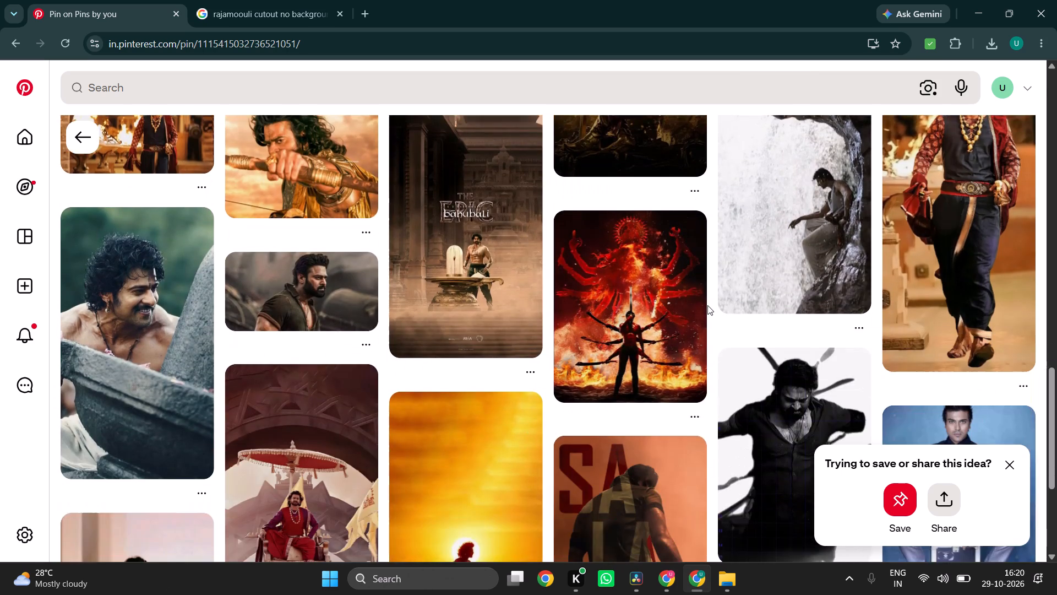
pyautogui.scroll(9, 707, 305)
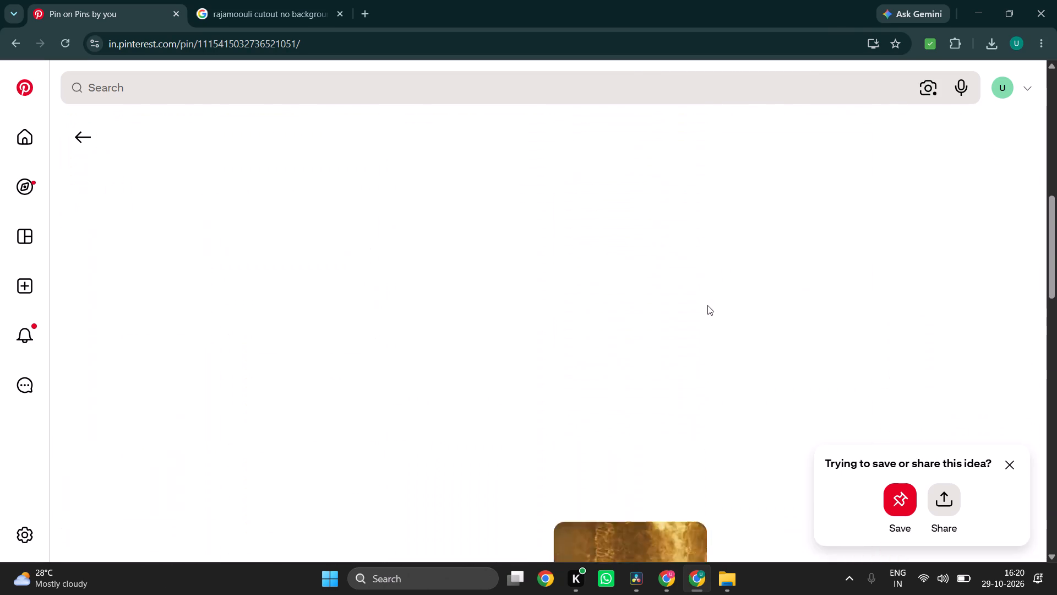
pyautogui.scroll(5, 707, 305)
pyautogui.scroll(-1, 707, 305)
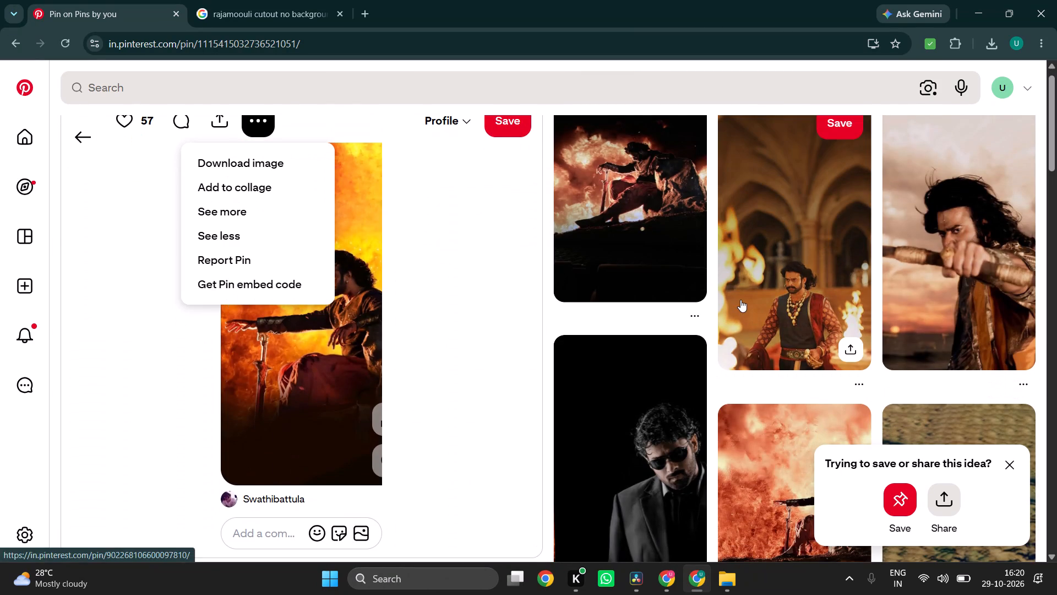
# Open the related Bahubali pin of Prabhas in a red-sleeved outfit among flames under stone arches and download its image.
pyautogui.click(786, 321)
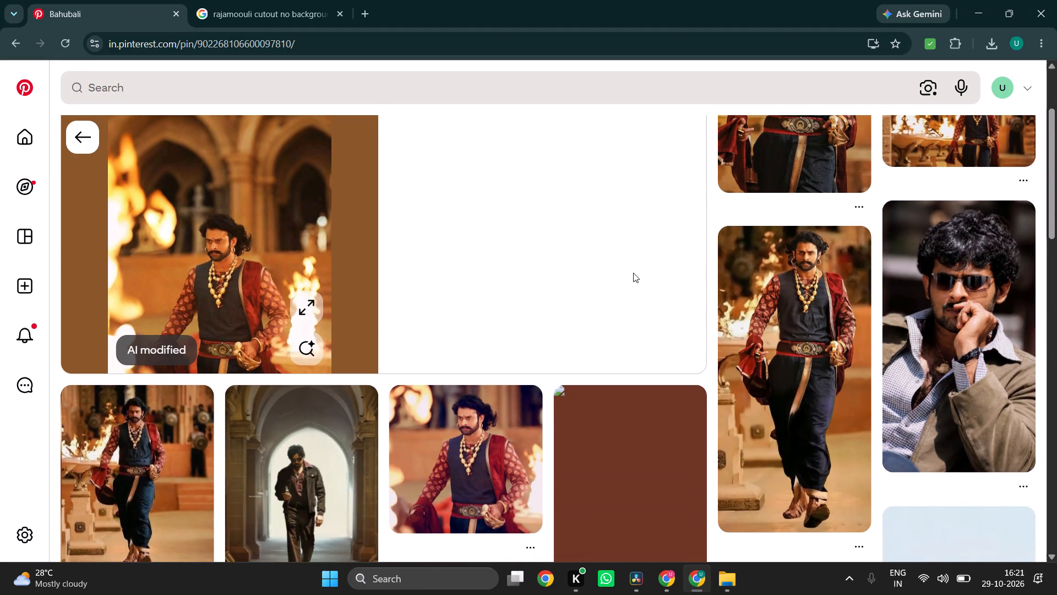
pyautogui.click(524, 139)
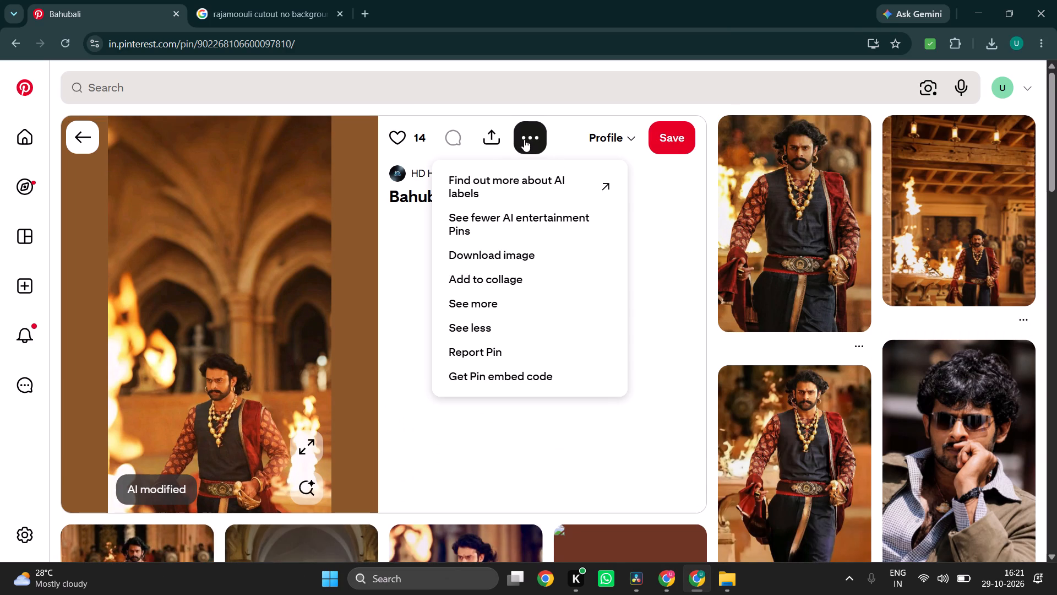
pyautogui.click(517, 248)
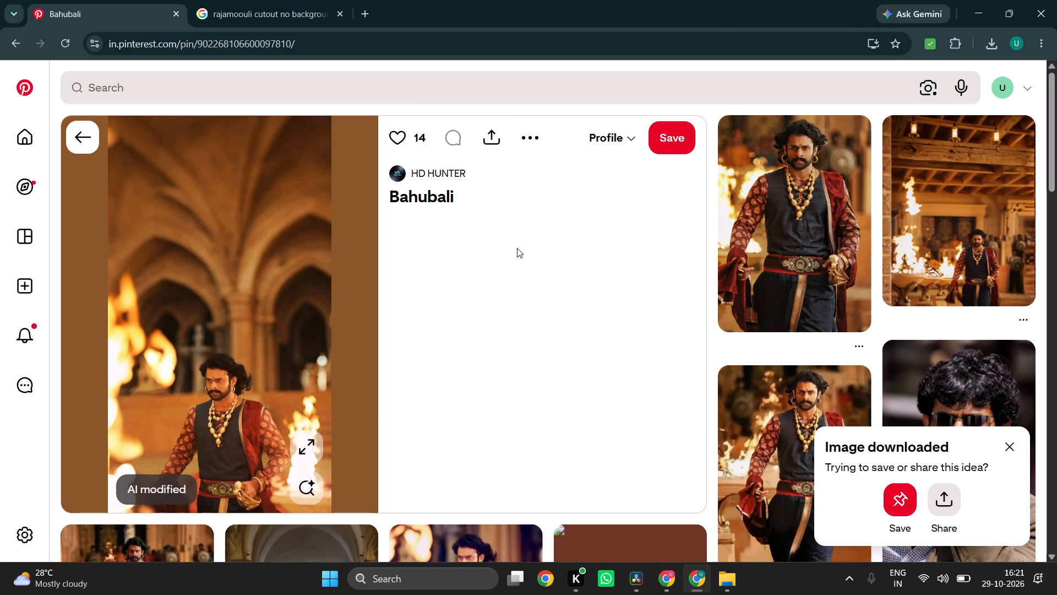
# Switch to File Explorer and copy the newly downloaded Bahubali.jpg from the Downloads folder.
pyautogui.click(734, 575)
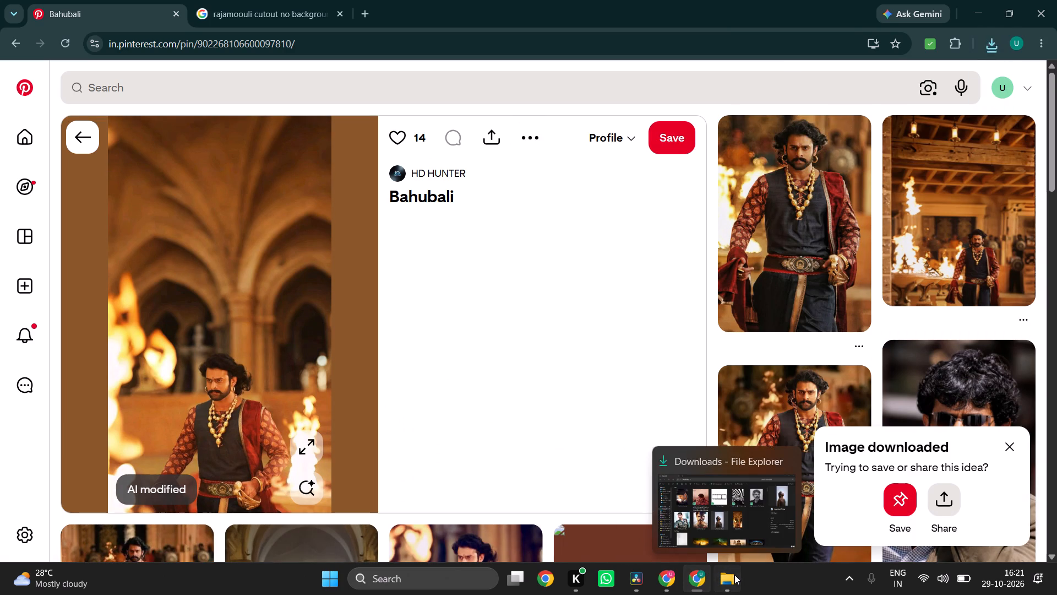
pyautogui.click(638, 391)
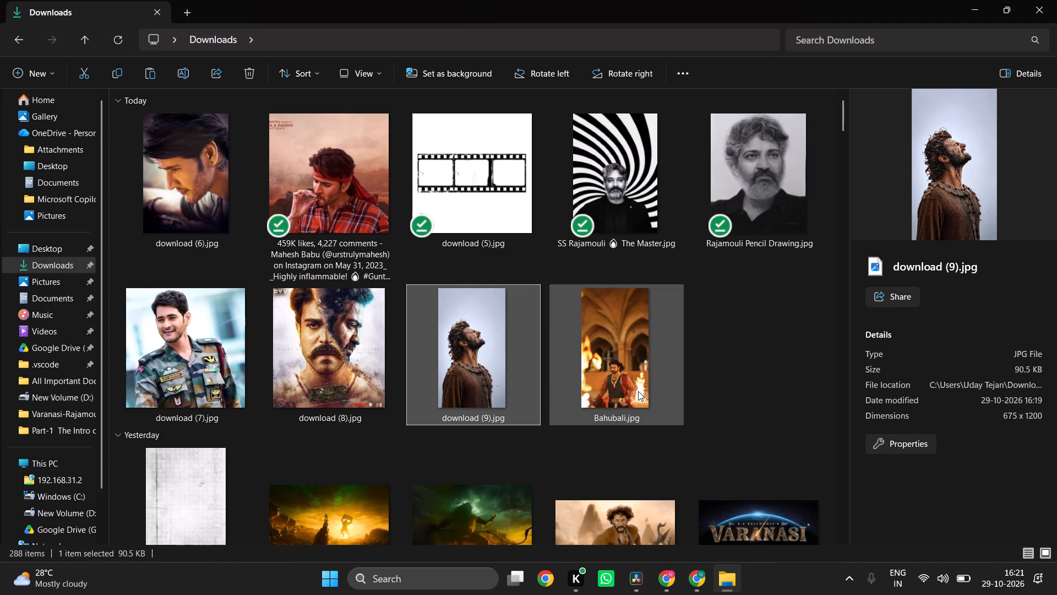
pyautogui.hotkey('ctrl', 'c')
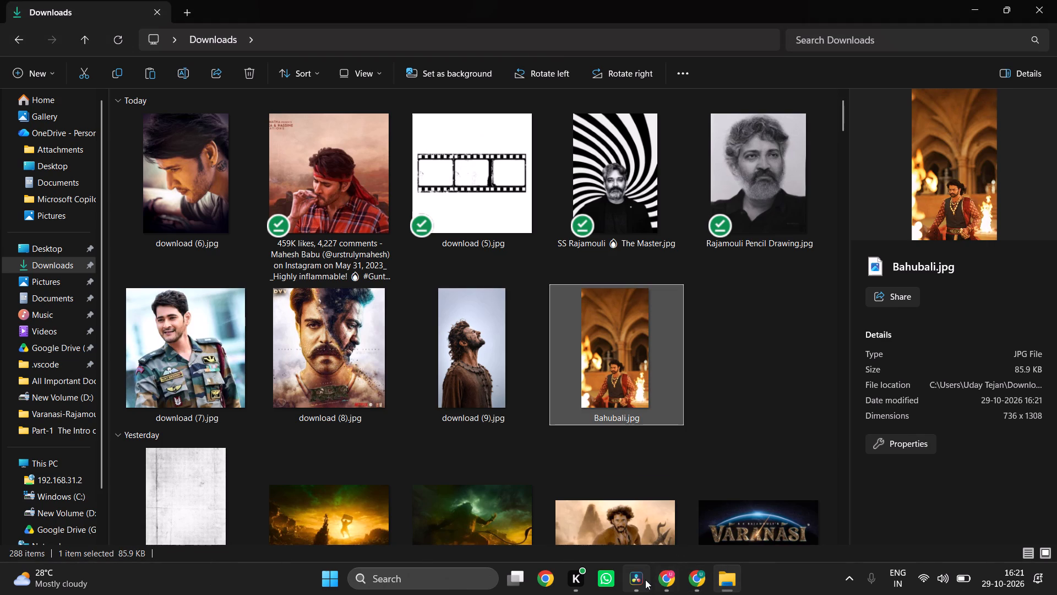
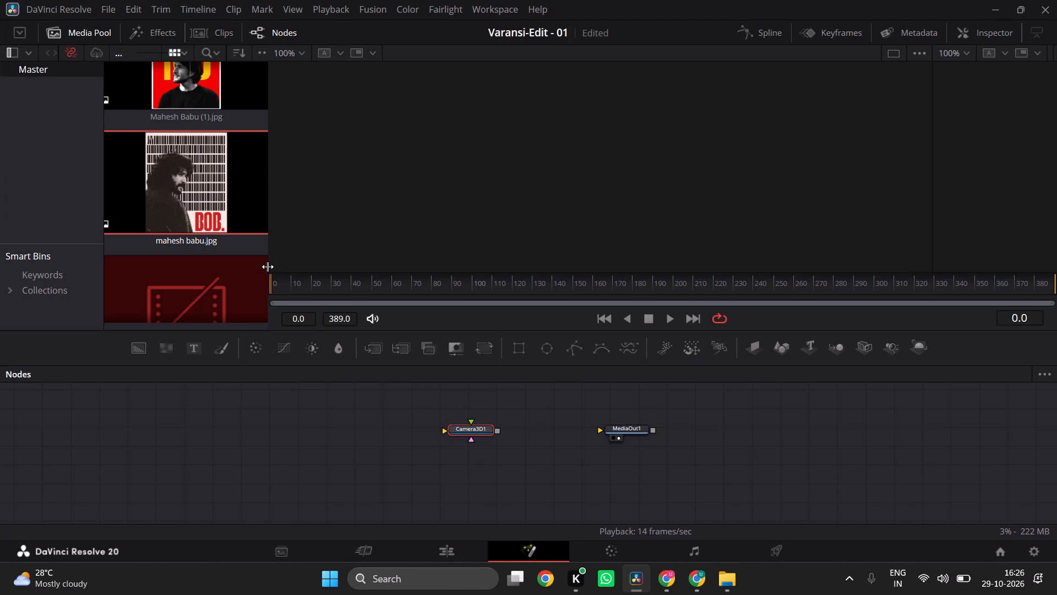
pyautogui.scroll(-10, 268, 267)
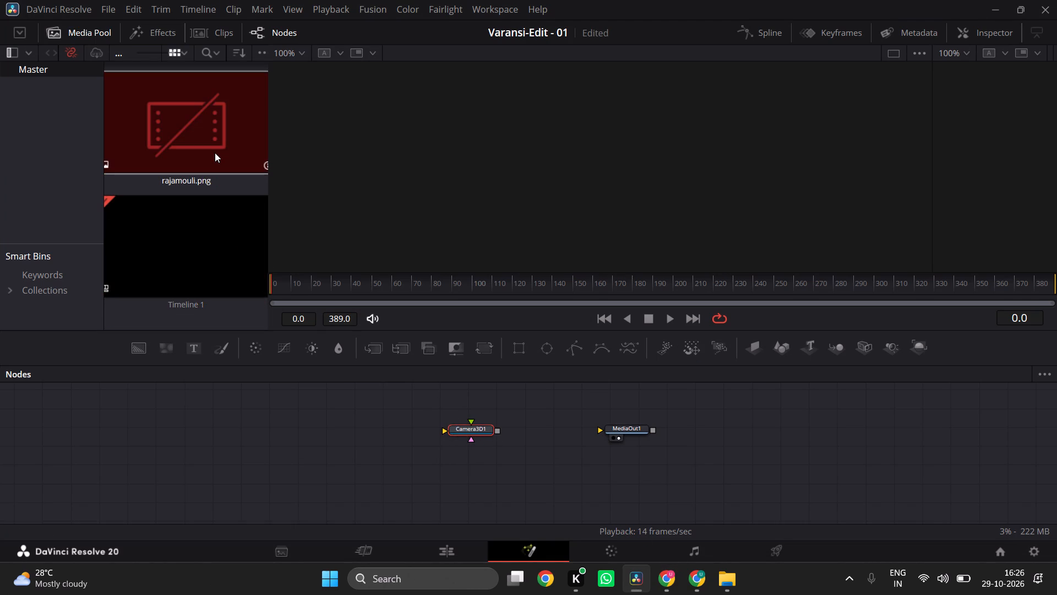
pyautogui.click(215, 153)
pyautogui.press('Delete')
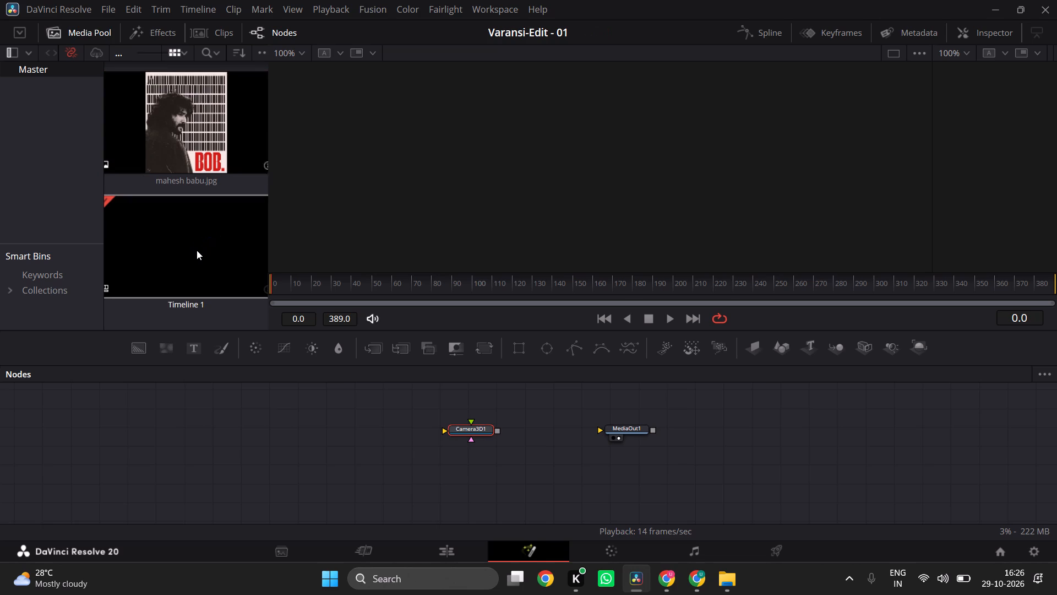
# Delete Timeline 1 from the media pool.
pyautogui.click(197, 250)
pyautogui.press('Delete')
pyautogui.scroll(2, 197, 250)
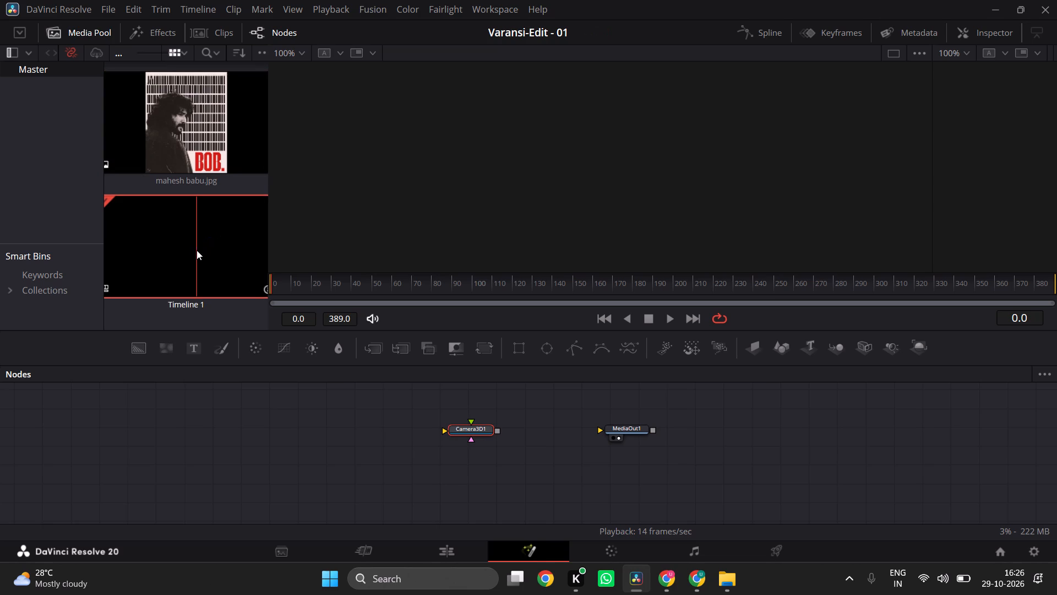
pyautogui.scroll(1, 197, 250)
pyautogui.click(612, 343)
pyautogui.scroll(2, 284, 230)
pyautogui.scroll(4, 223, 183)
# Empty the media pool by deleting mahesh babu.jpg, Mahesh Babu (1).jpg, the blank polaroid frame image and download (4).jpg.
pyautogui.scroll(-1, 222, 274)
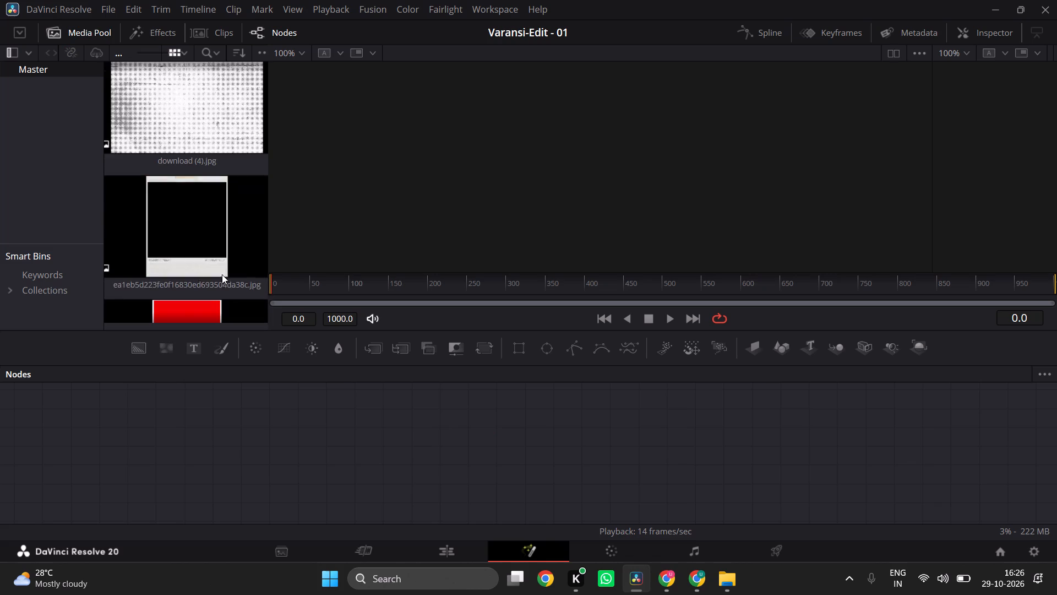
pyautogui.scroll(5, 213, 229)
pyautogui.scroll(-1, 217, 240)
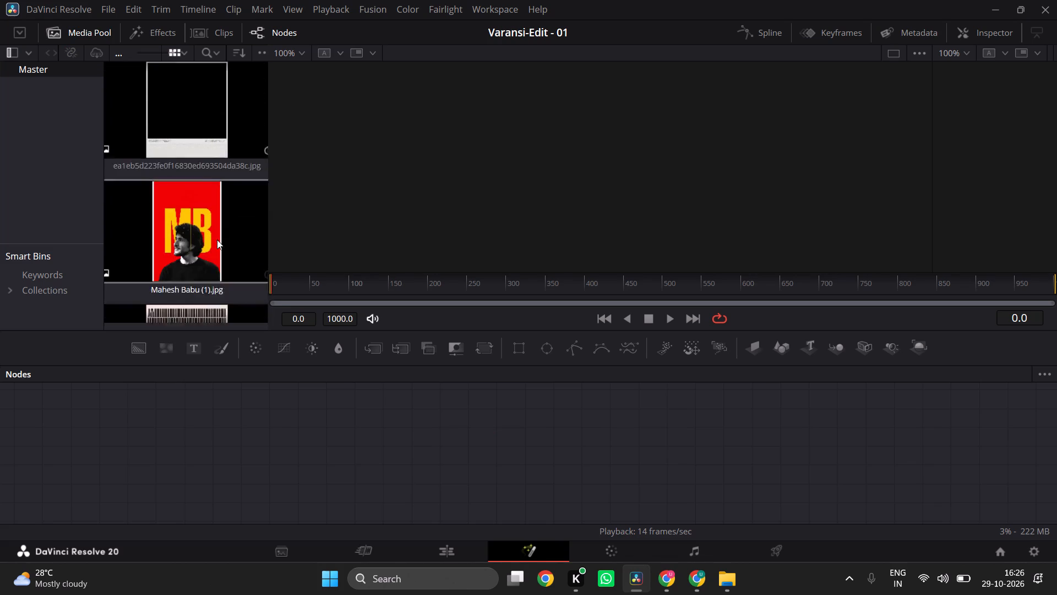
pyautogui.scroll(-1, 217, 240)
pyautogui.scroll(1, 217, 240)
pyautogui.scroll(-6, 217, 240)
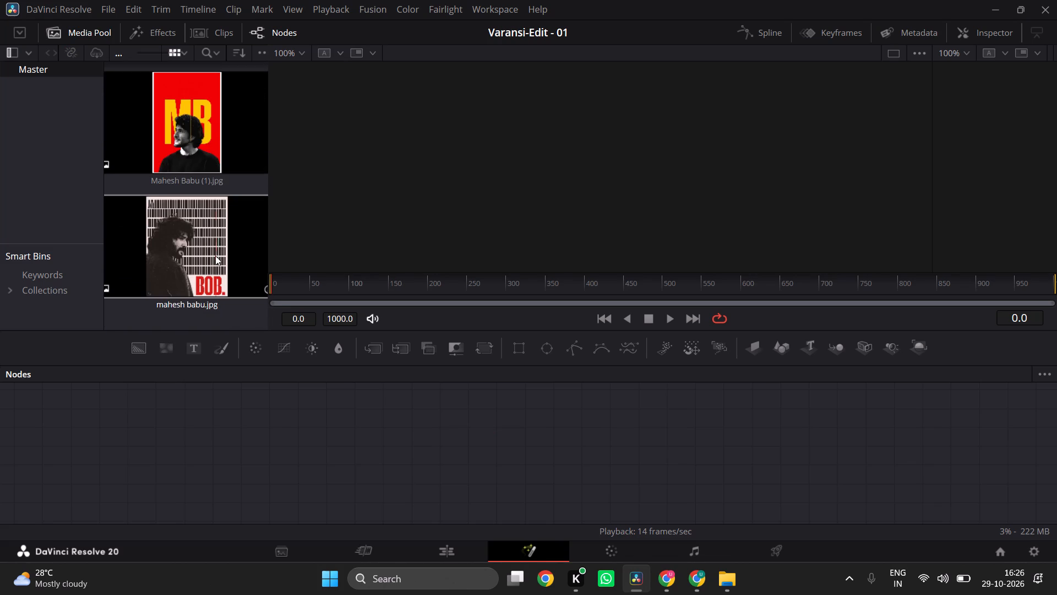
pyautogui.click(211, 279)
pyautogui.press('Delete')
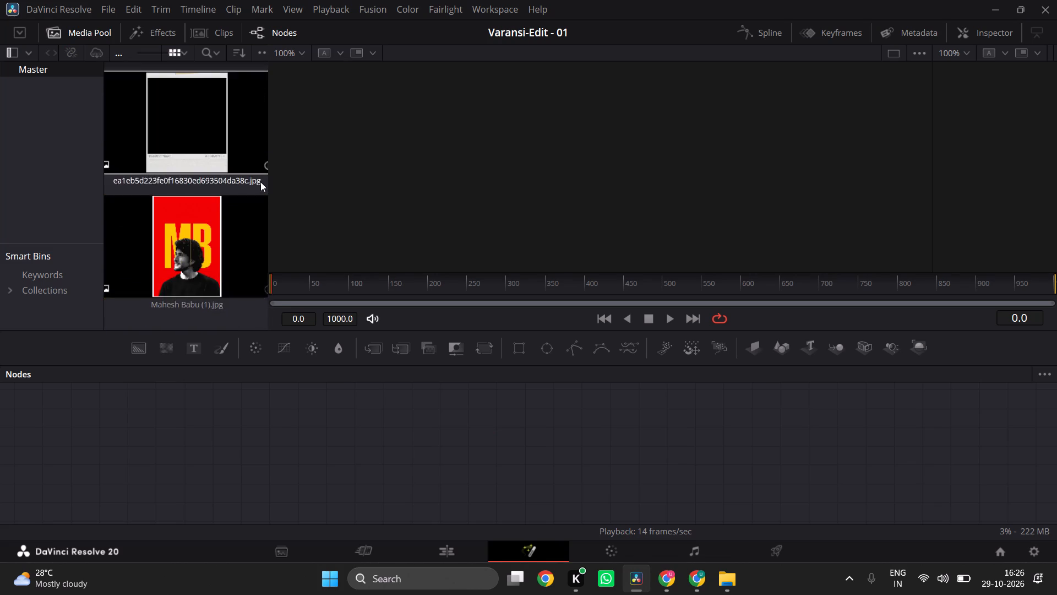
pyautogui.scroll(2, 260, 182)
pyautogui.scroll(-1, 211, 268)
pyautogui.click(210, 215)
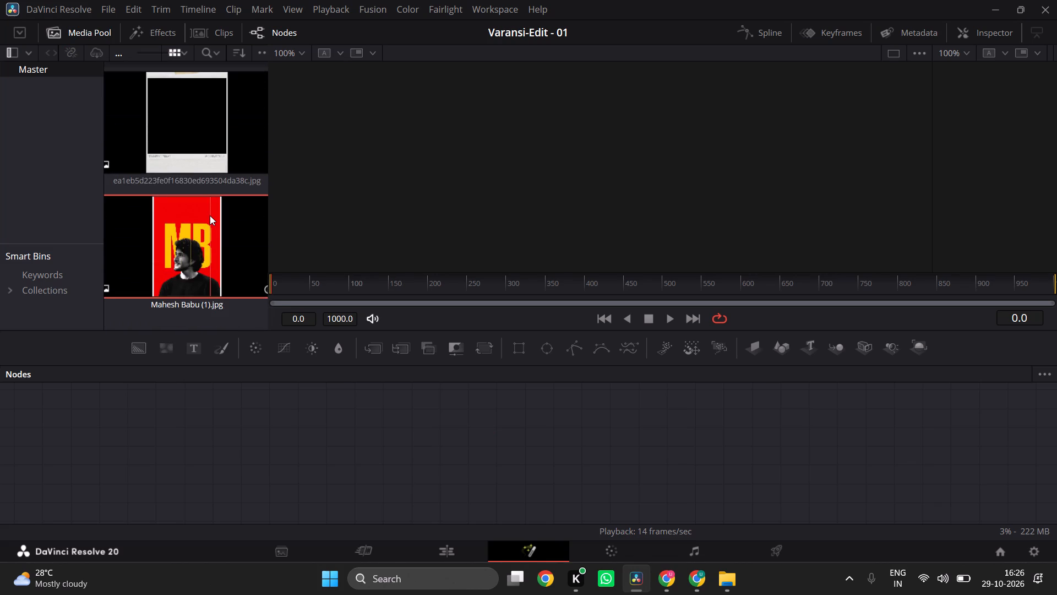
pyautogui.press('Delete')
pyautogui.scroll(-1, 210, 215)
pyautogui.scroll(1, 210, 215)
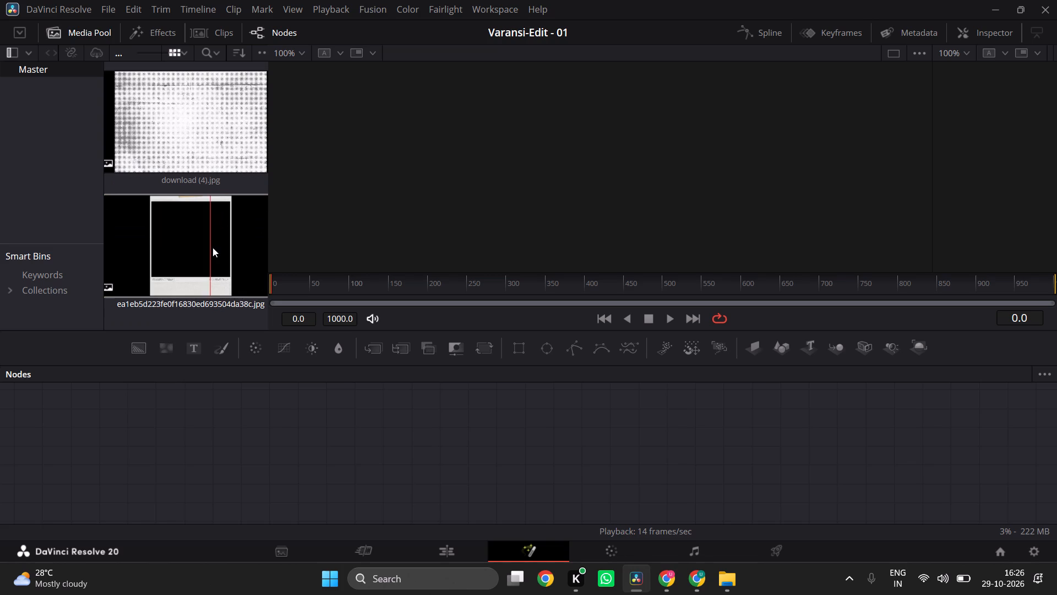
pyautogui.click(214, 257)
pyautogui.press('Delete')
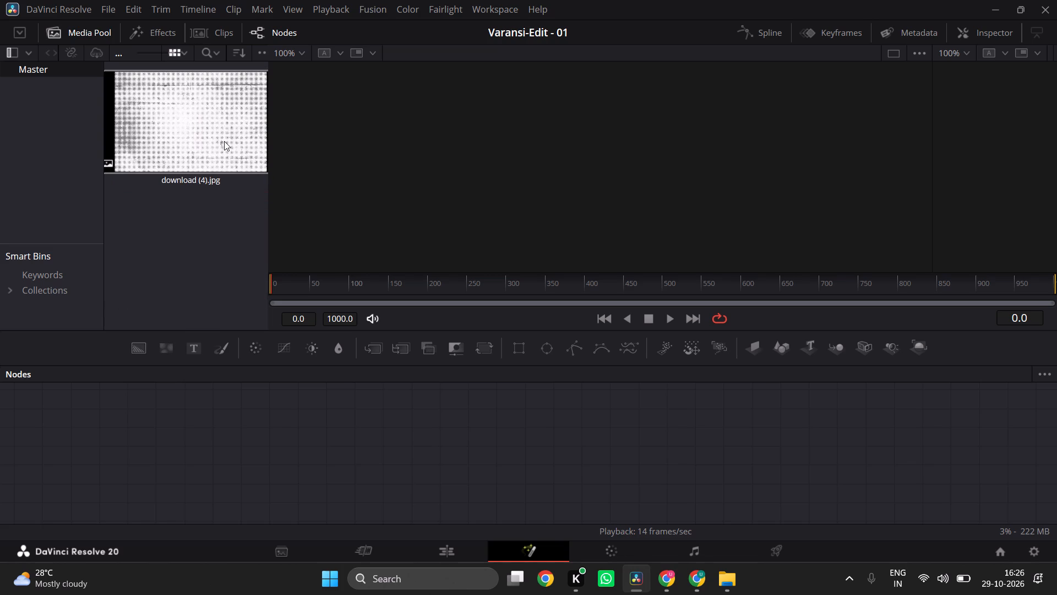
pyautogui.click(221, 142)
pyautogui.press('Delete')
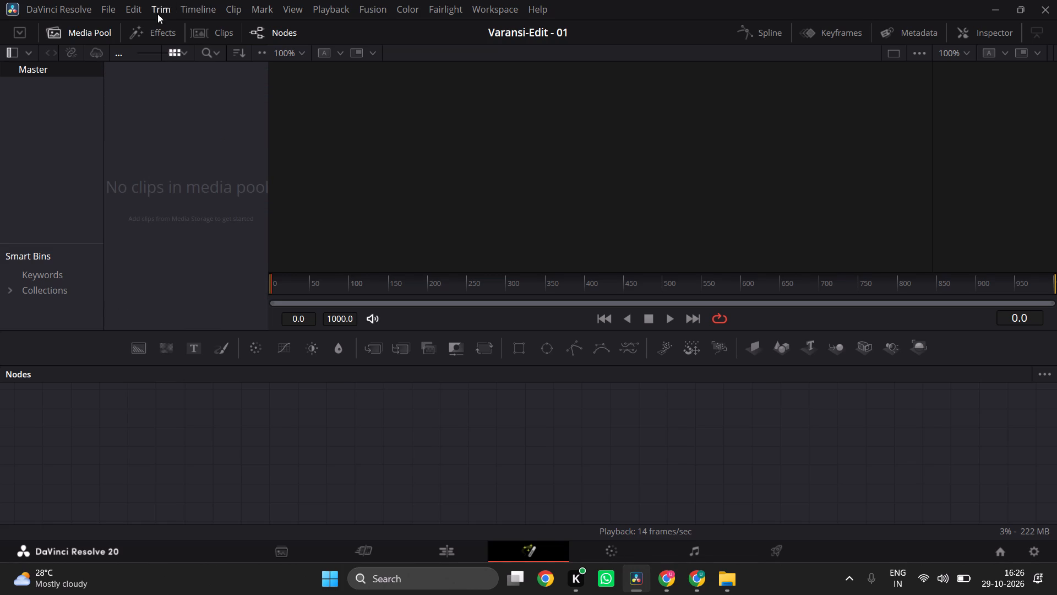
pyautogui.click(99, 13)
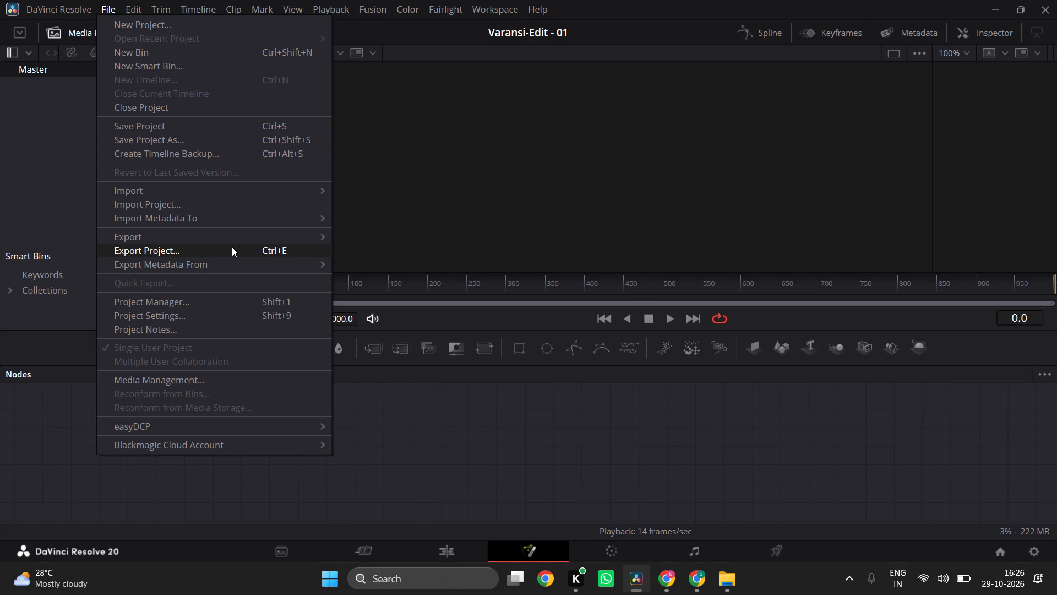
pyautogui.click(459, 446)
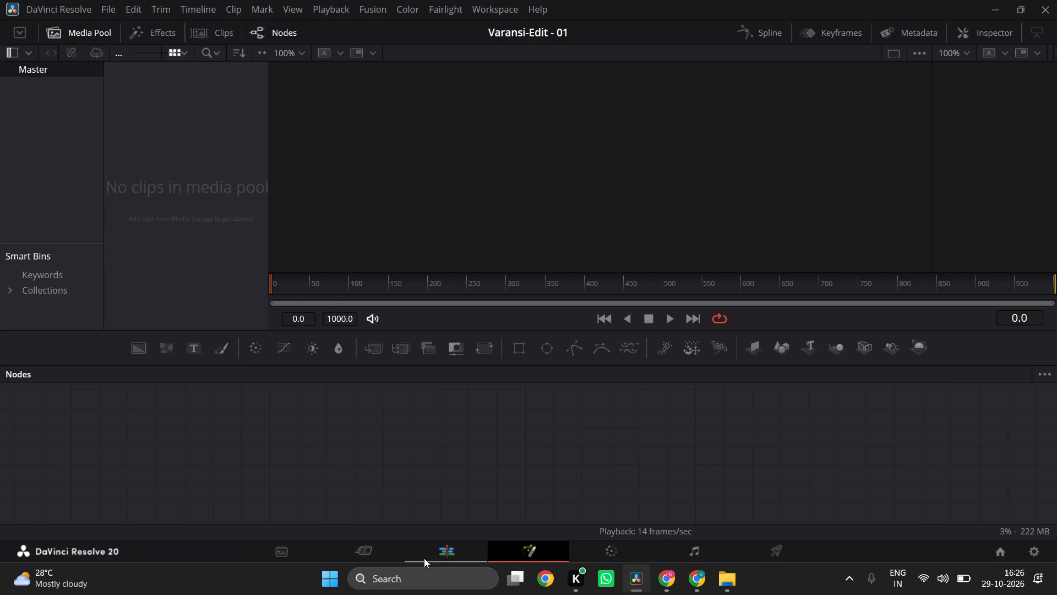
# Switch to the Edit page and place a Fusion Composition at the start of the empty timeline.
pyautogui.click(450, 558)
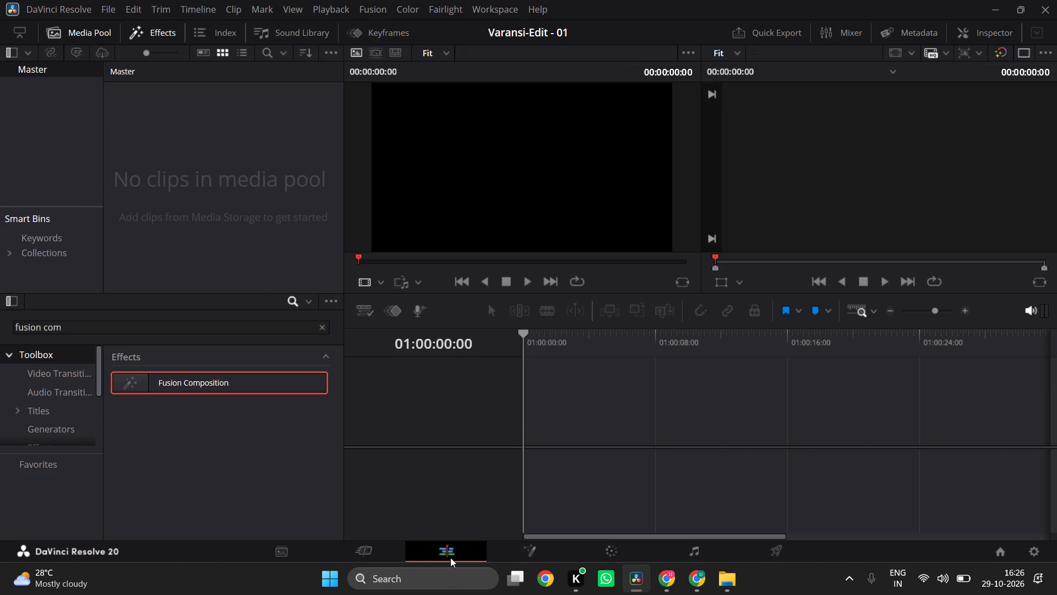
pyautogui.moveTo(265, 386); pyautogui.dragTo(431, 441)
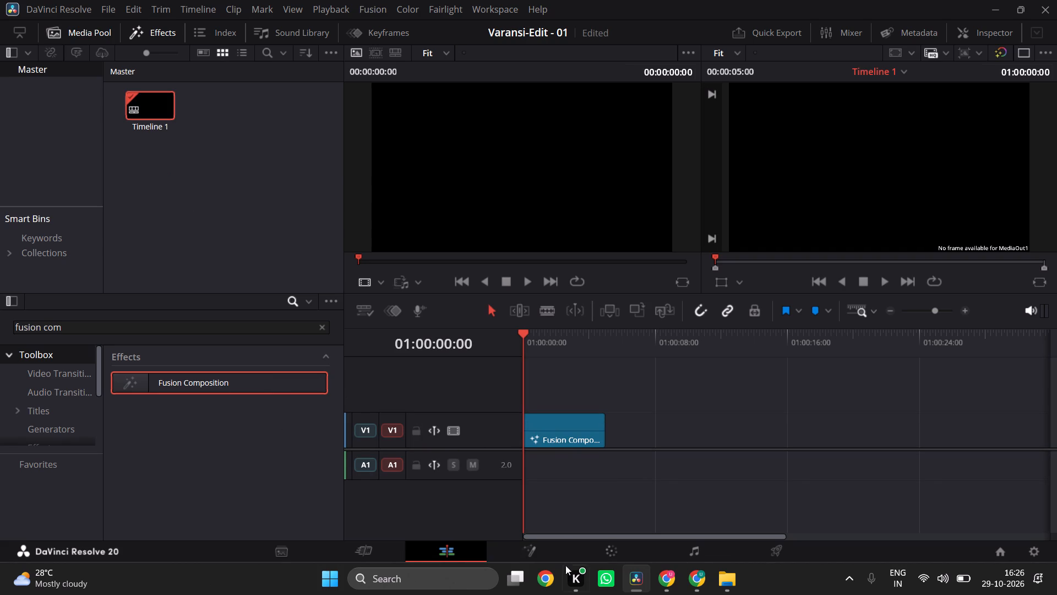
# Open the composition on the Fusion page, add a Renderer 3D node and connect its output to MediaOut1.
pyautogui.click(544, 556)
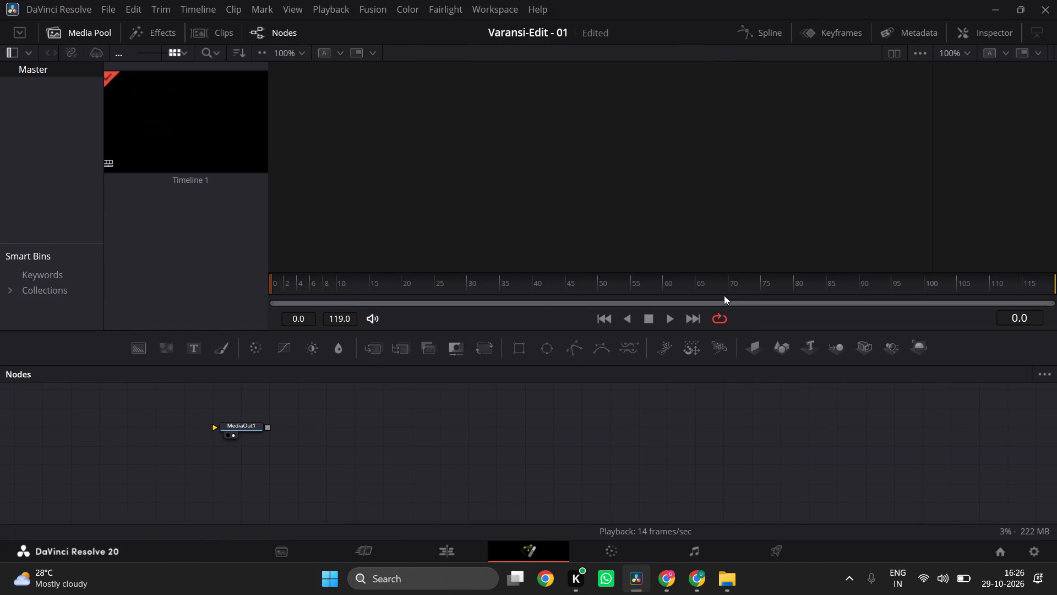
pyautogui.moveTo(243, 425); pyautogui.dragTo(549, 436)
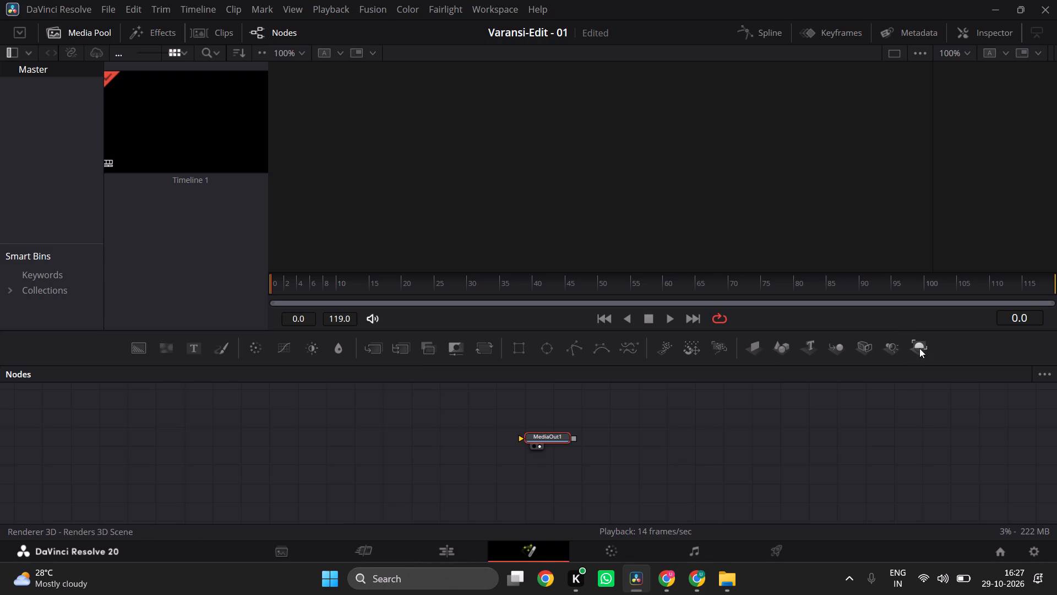
pyautogui.moveTo(919, 348); pyautogui.dragTo(440, 437)
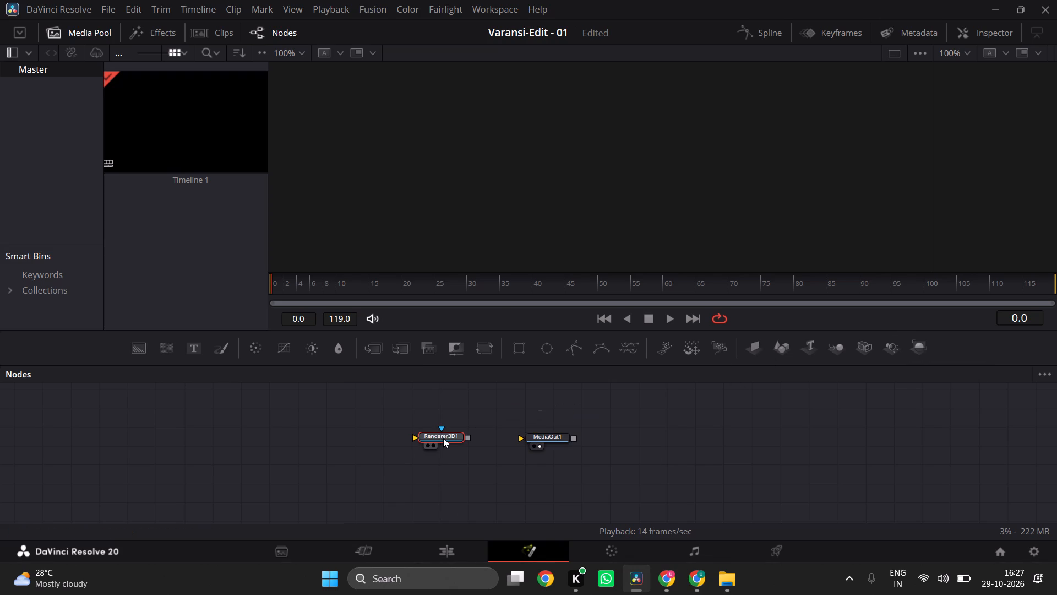
pyautogui.moveTo(465, 439); pyautogui.dragTo(521, 437)
# Add a Merge 3D node before the renderer and connect its output to the Renderer 3D node's input.
pyautogui.moveTo(832, 353); pyautogui.dragTo(358, 440)
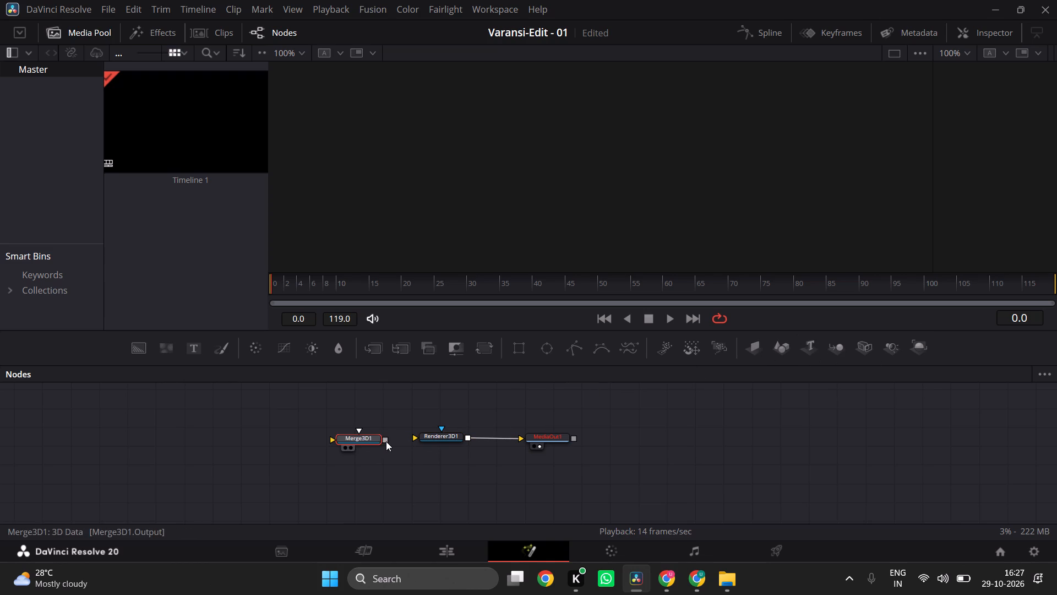
pyautogui.moveTo(436, 432); pyautogui.dragTo(456, 433)
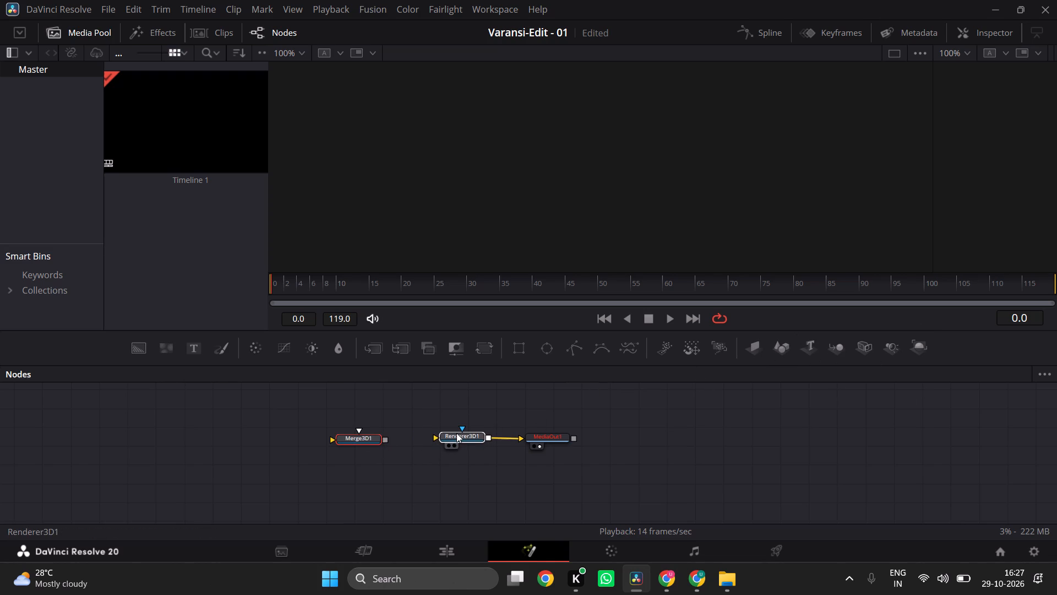
pyautogui.moveTo(456, 433); pyautogui.dragTo(455, 434)
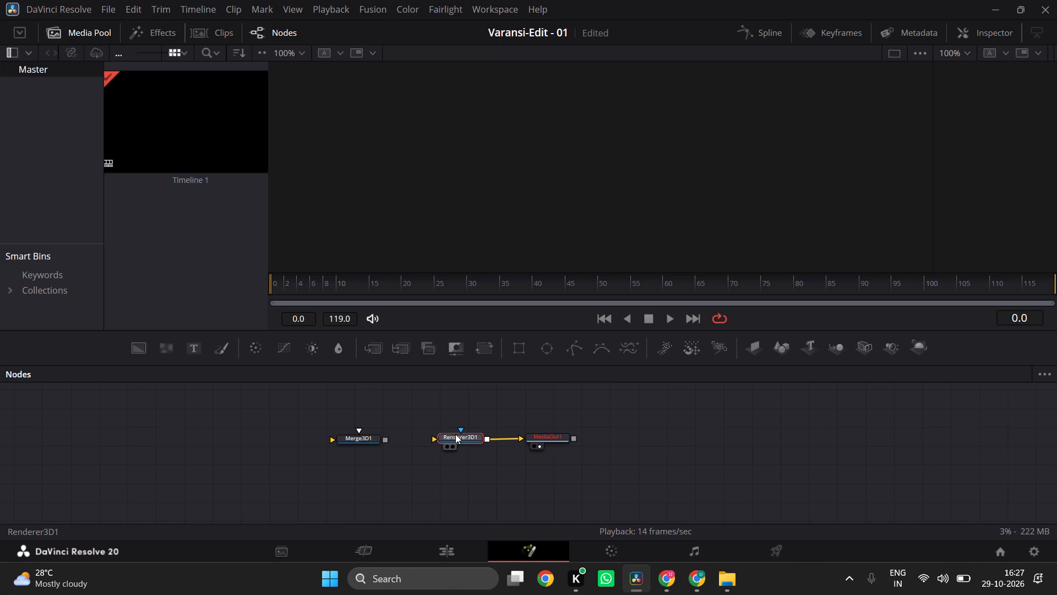
pyautogui.moveTo(383, 439); pyautogui.dragTo(427, 437)
pyautogui.moveTo(427, 437); pyautogui.dragTo(434, 438)
# Add a Camera 3D node, connect it to the Merge 3D node and align it directly above.
pyautogui.scroll(1, 425, 462)
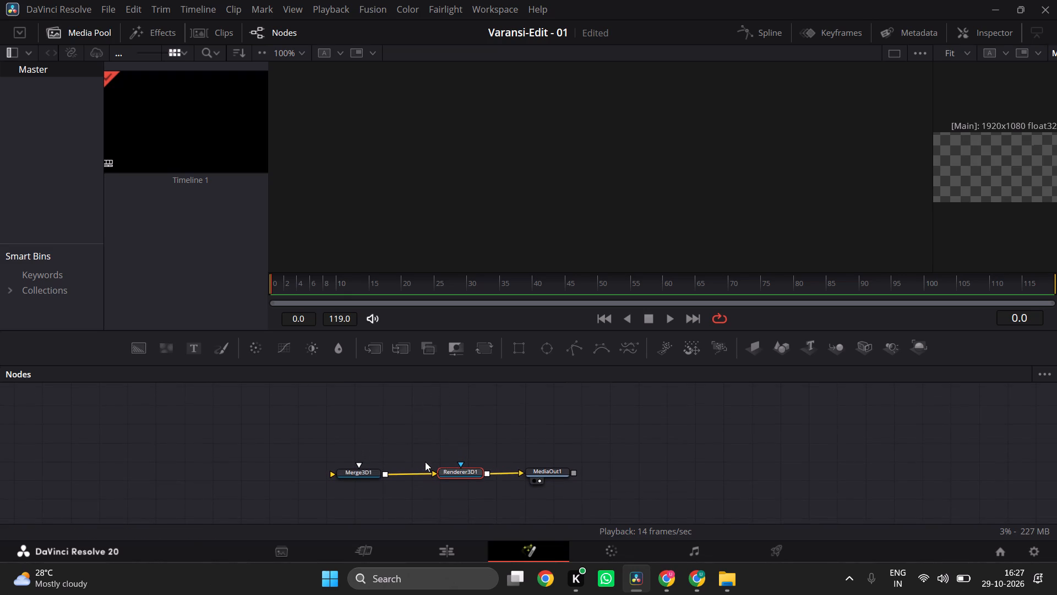
pyautogui.scroll(1, 425, 462)
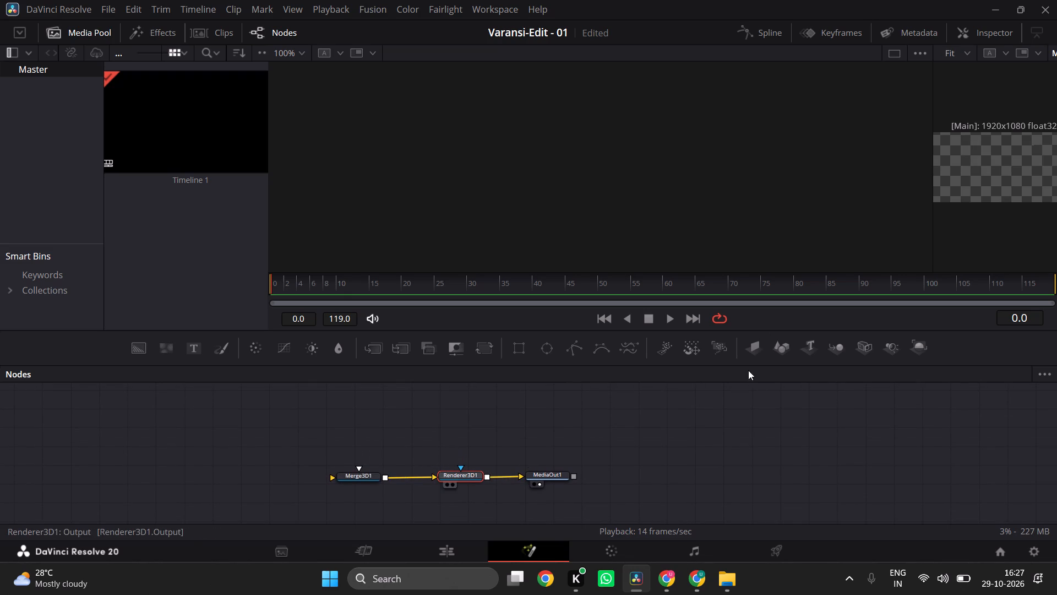
pyautogui.moveTo(868, 349); pyautogui.dragTo(773, 382)
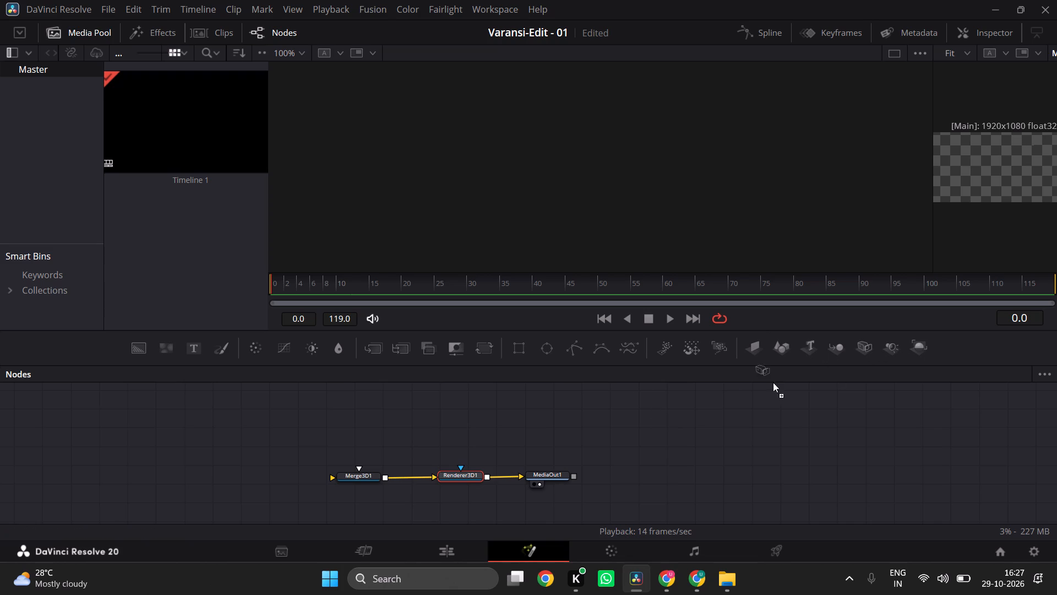
pyautogui.moveTo(773, 382); pyautogui.dragTo(353, 429)
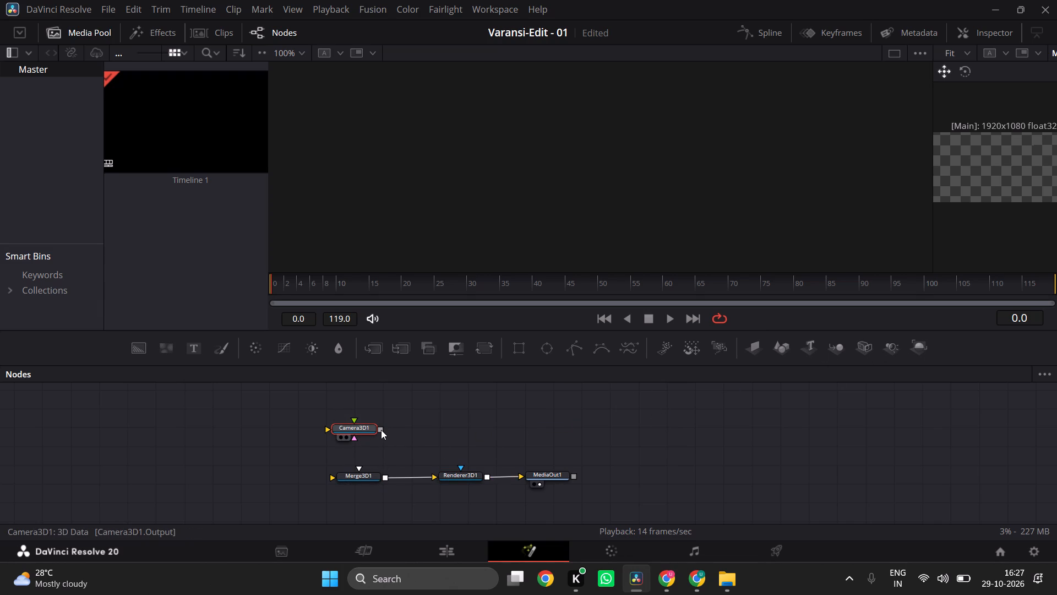
pyautogui.moveTo(381, 430); pyautogui.dragTo(334, 477)
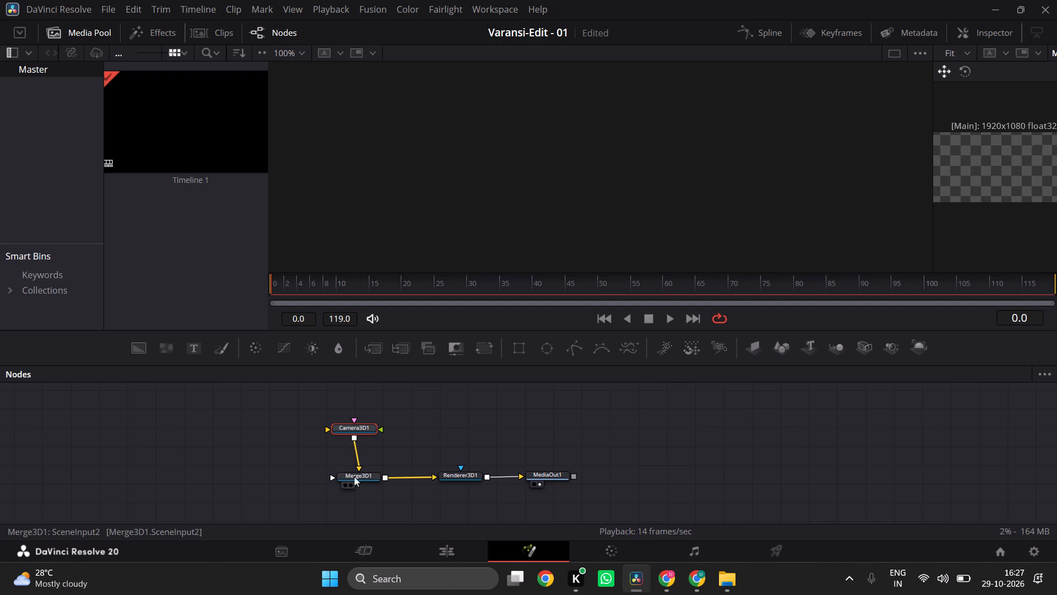
pyautogui.moveTo(362, 428); pyautogui.dragTo(369, 429)
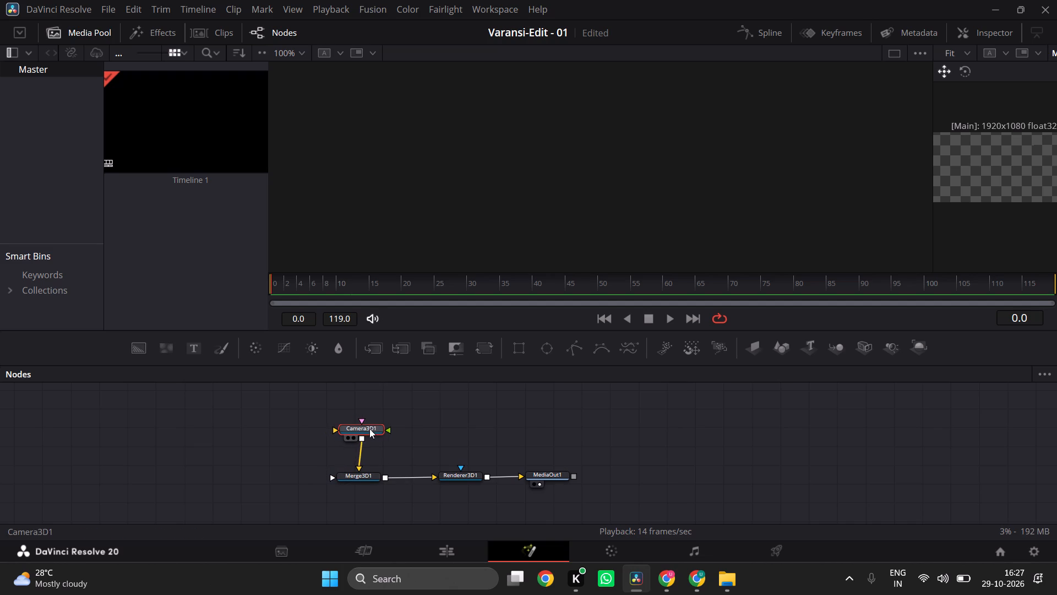
pyautogui.moveTo(369, 429); pyautogui.dragTo(367, 434)
pyautogui.click(454, 419)
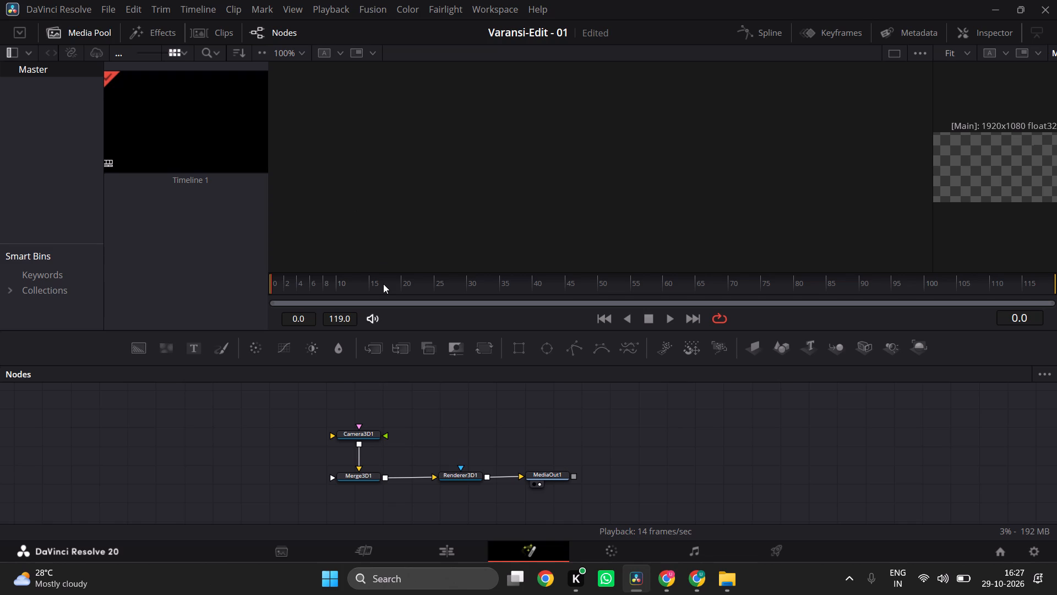
# Display the Merge 3D node's scene in the first viewer.
pyautogui.click(342, 485)
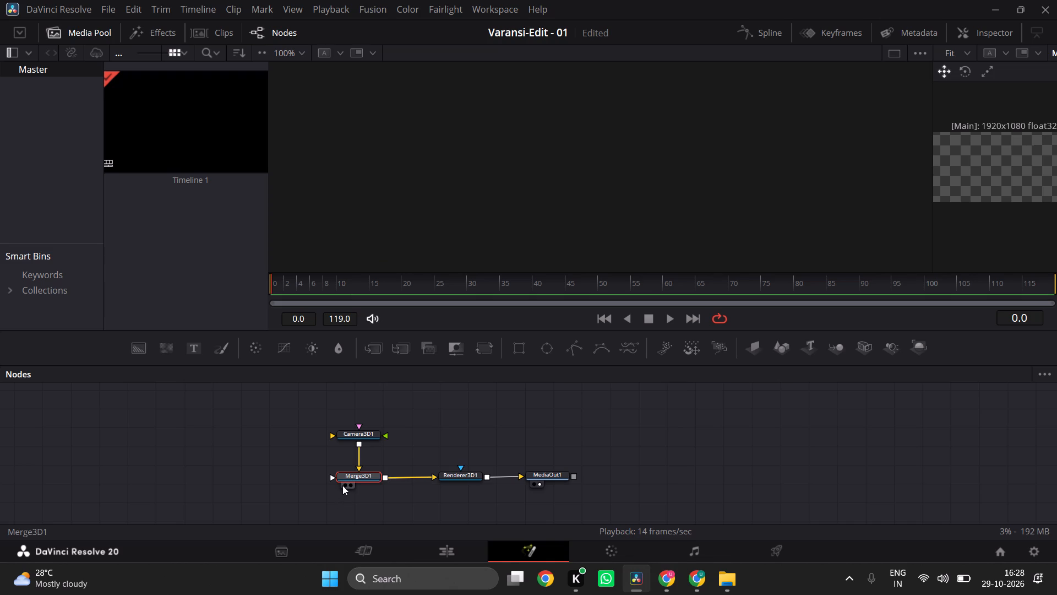
pyautogui.click(347, 485)
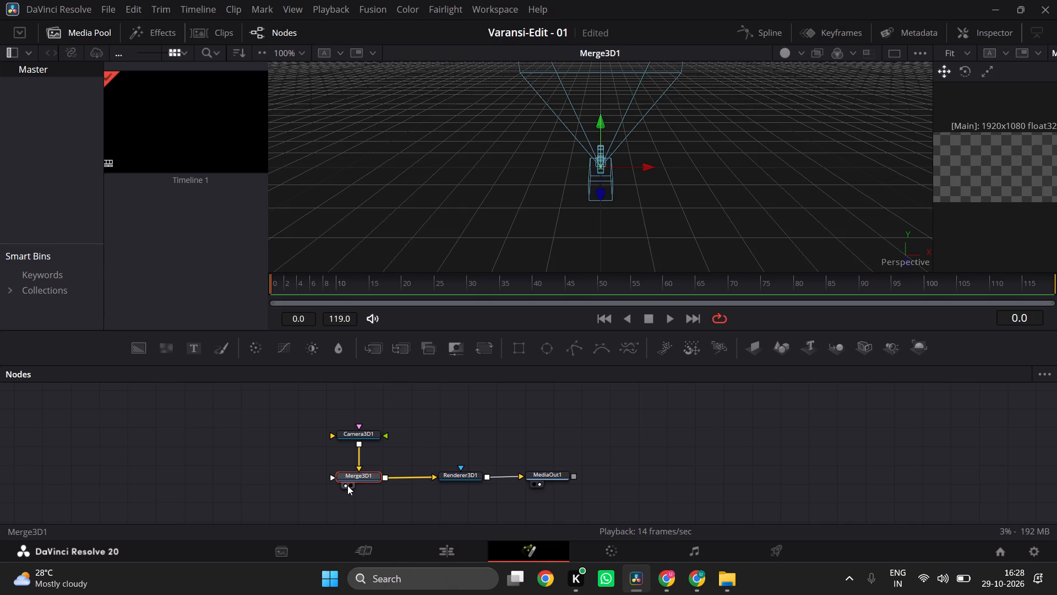
# Shift the camera along its Z axis in the perspective view.
pyautogui.keyDown('ctrl'); pyautogui.scroll(-3, 650, 151); pyautogui.keyUp('ctrl')
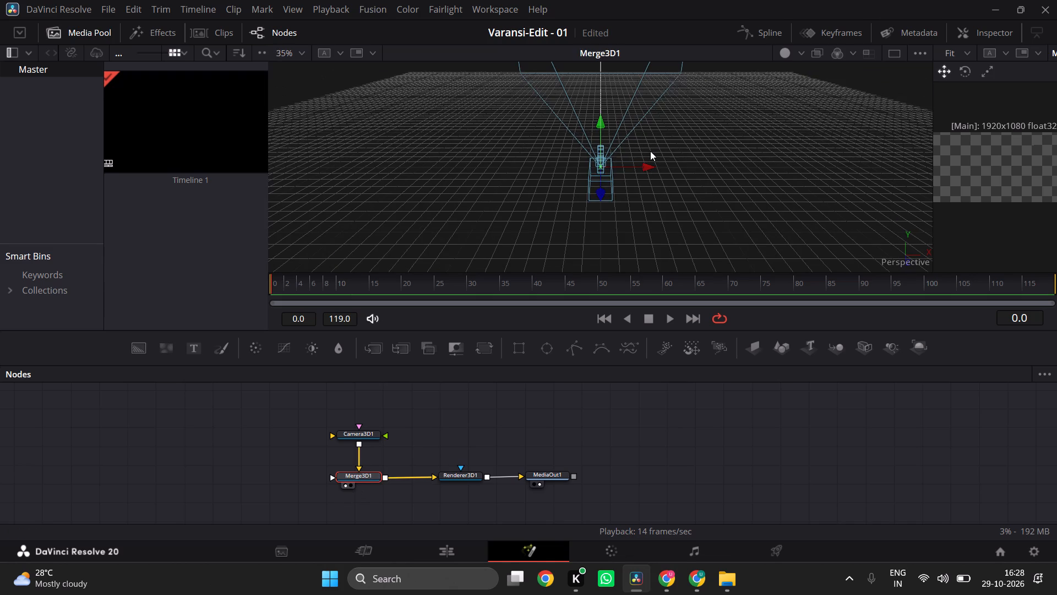
pyautogui.scroll(-1, 650, 151)
pyautogui.moveTo(655, 161); pyautogui.dragTo(624, 164)
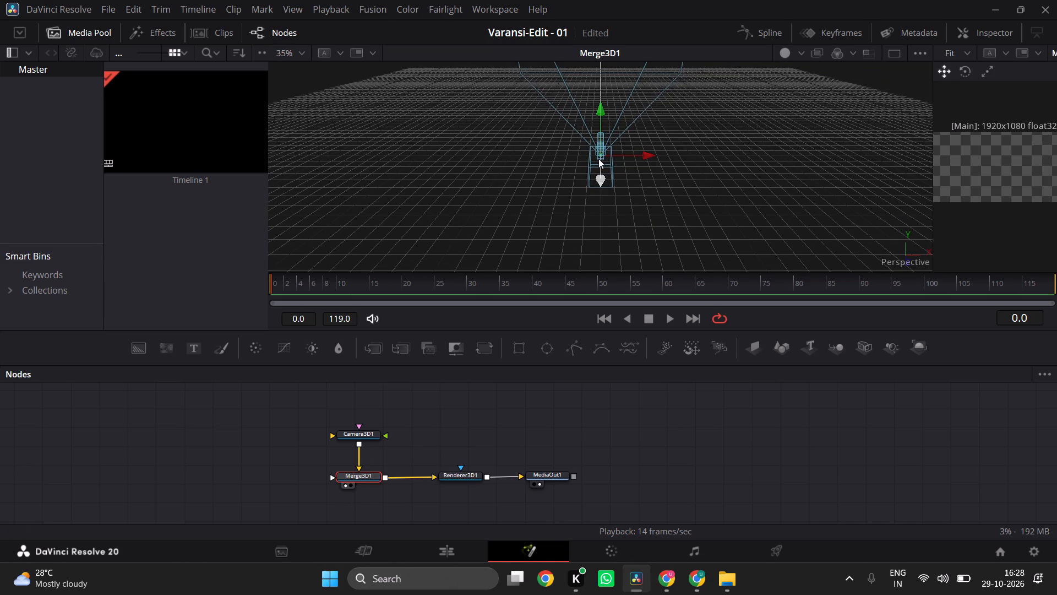
pyautogui.moveTo(601, 155); pyautogui.dragTo(600, 175)
pyautogui.keyDown('ctrl'); pyautogui.scroll(-5, 600, 175); pyautogui.keyUp('ctrl')
pyautogui.scroll(1, 727, 219)
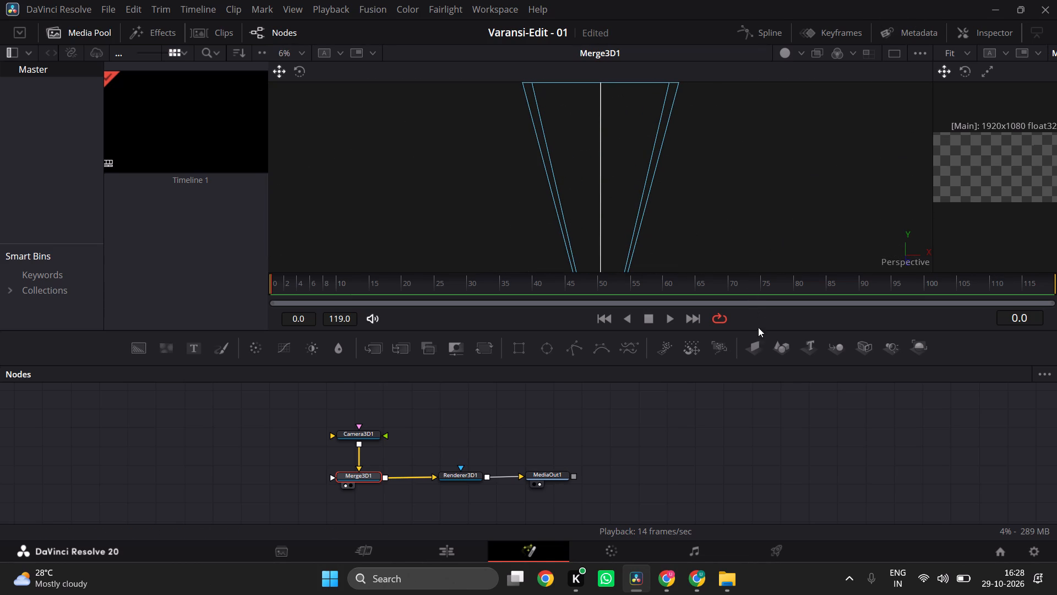
# Enlarge the viewer area by lowering its boundary with the node graph.
pyautogui.moveTo(761, 332); pyautogui.dragTo(764, 377)
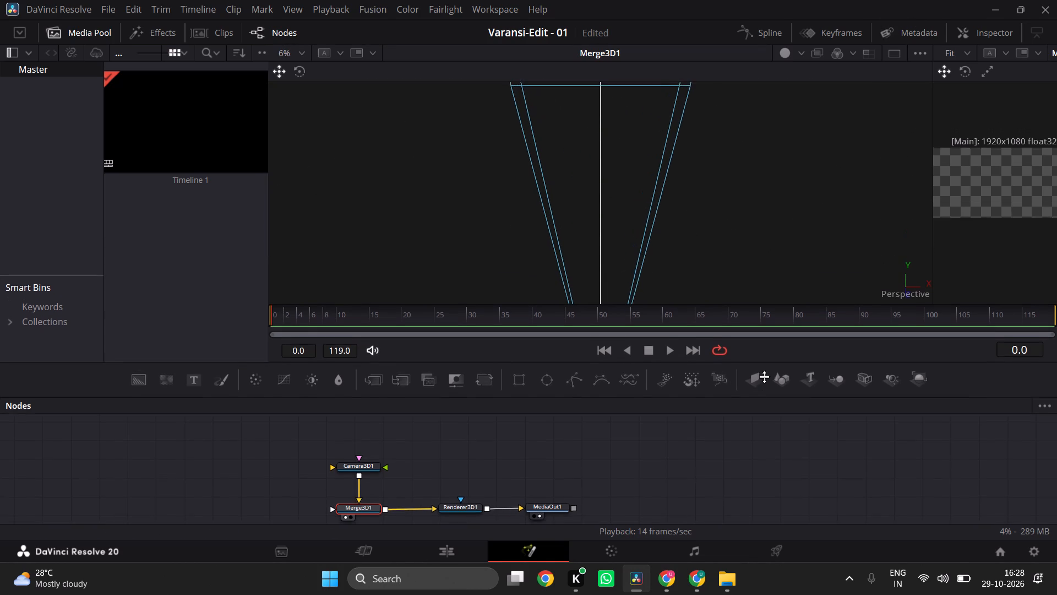
pyautogui.moveTo(764, 377); pyautogui.dragTo(755, 369)
# Move the camera along Z toward the grid's near edge and nudge it slightly along X.
pyautogui.scroll(-3, 711, 233)
pyautogui.scroll(1, 711, 233)
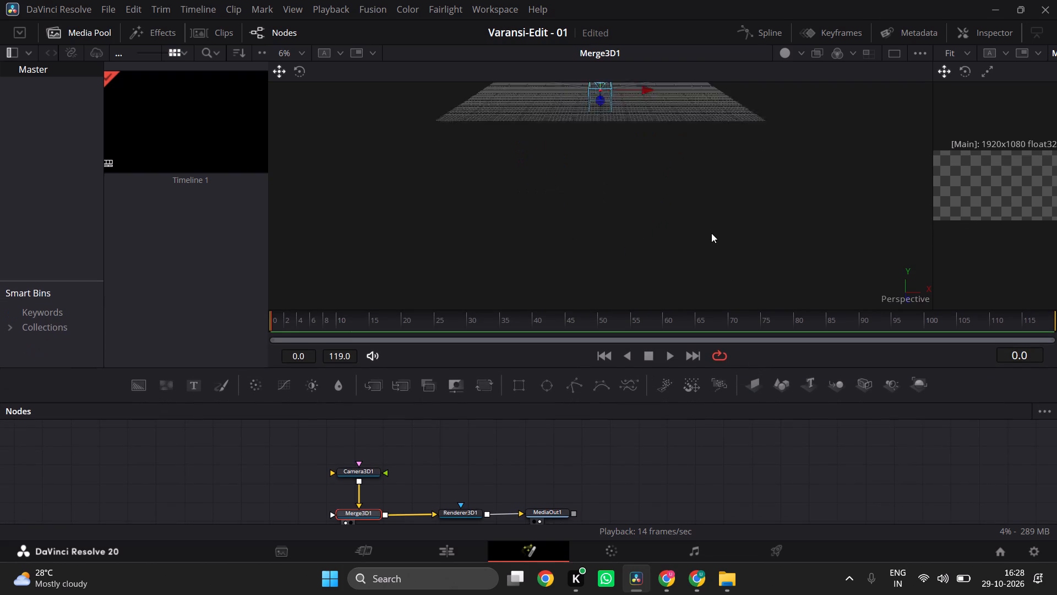
pyautogui.scroll(1, 711, 233)
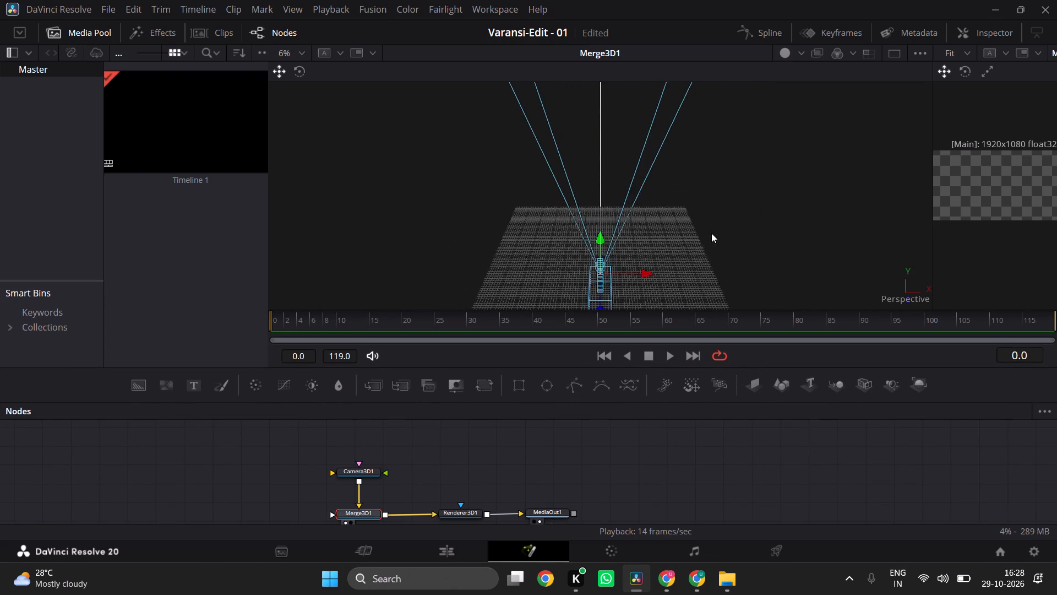
pyautogui.scroll(1, 711, 233)
pyautogui.scroll(-1, 711, 233)
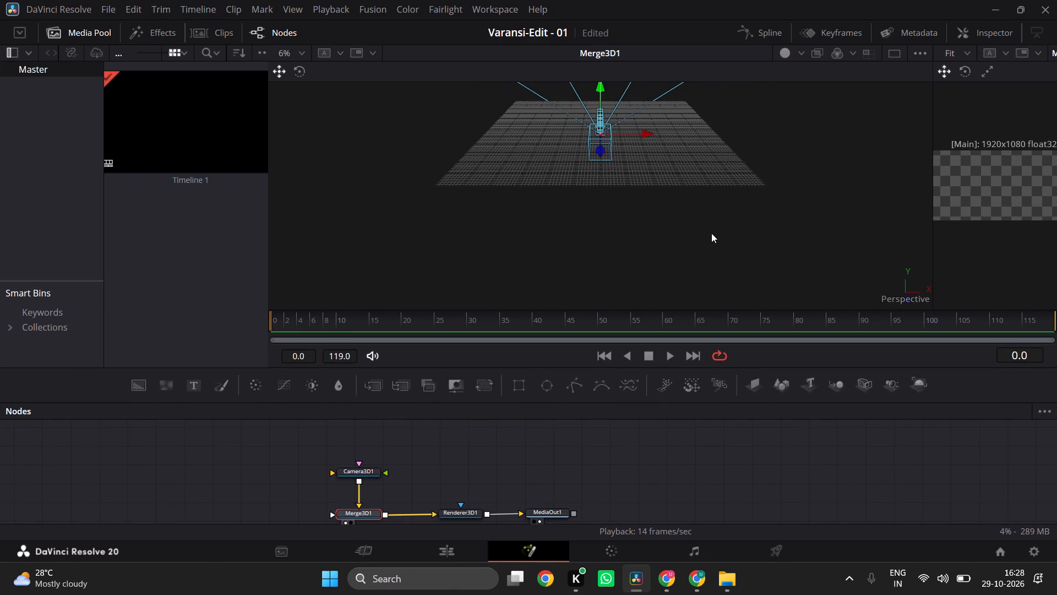
pyautogui.scroll(-1, 711, 233)
pyautogui.moveTo(603, 147); pyautogui.dragTo(585, 141)
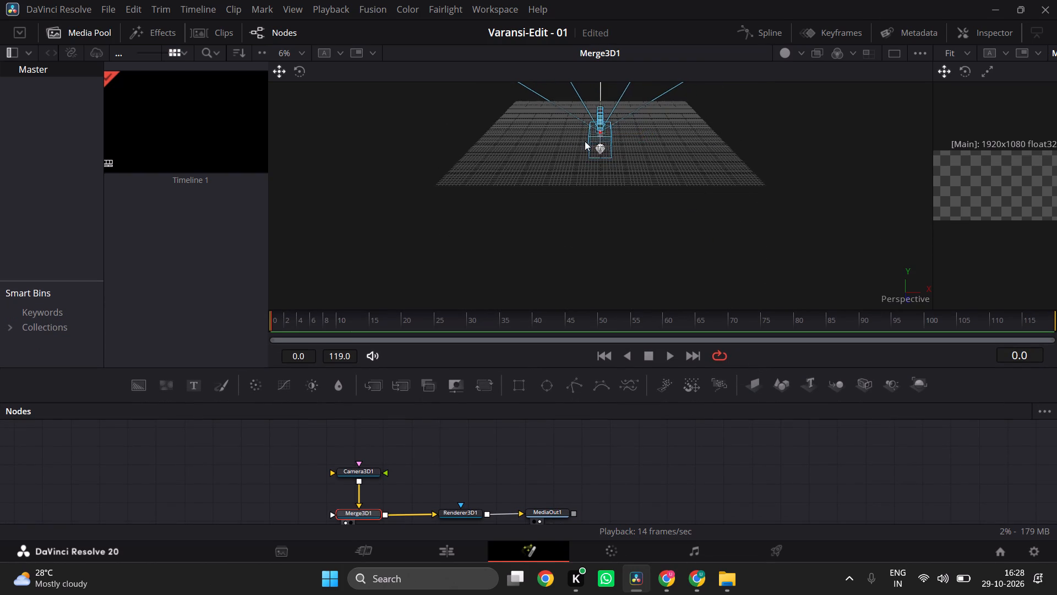
pyautogui.moveTo(585, 141); pyautogui.dragTo(611, 163)
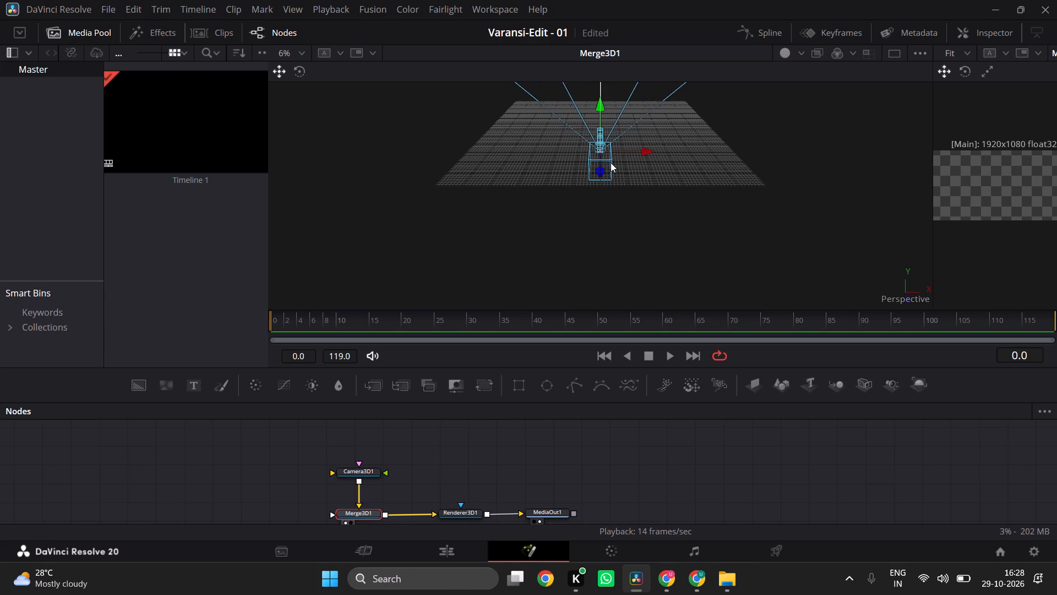
pyautogui.click(276, 73)
pyautogui.moveTo(679, 152); pyautogui.dragTo(582, 180)
pyautogui.moveTo(647, 149); pyautogui.dragTo(647, 178)
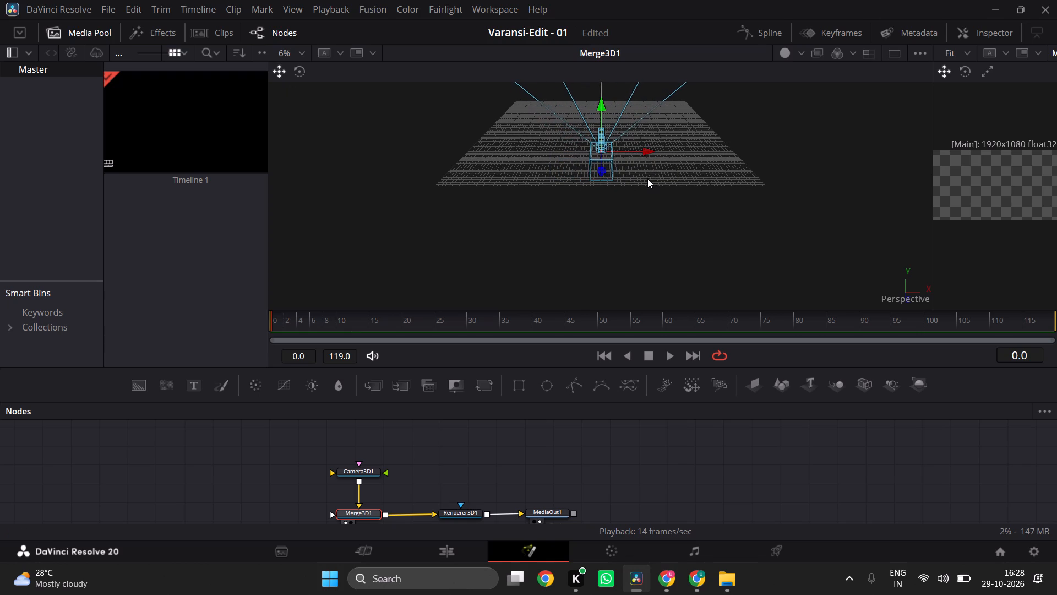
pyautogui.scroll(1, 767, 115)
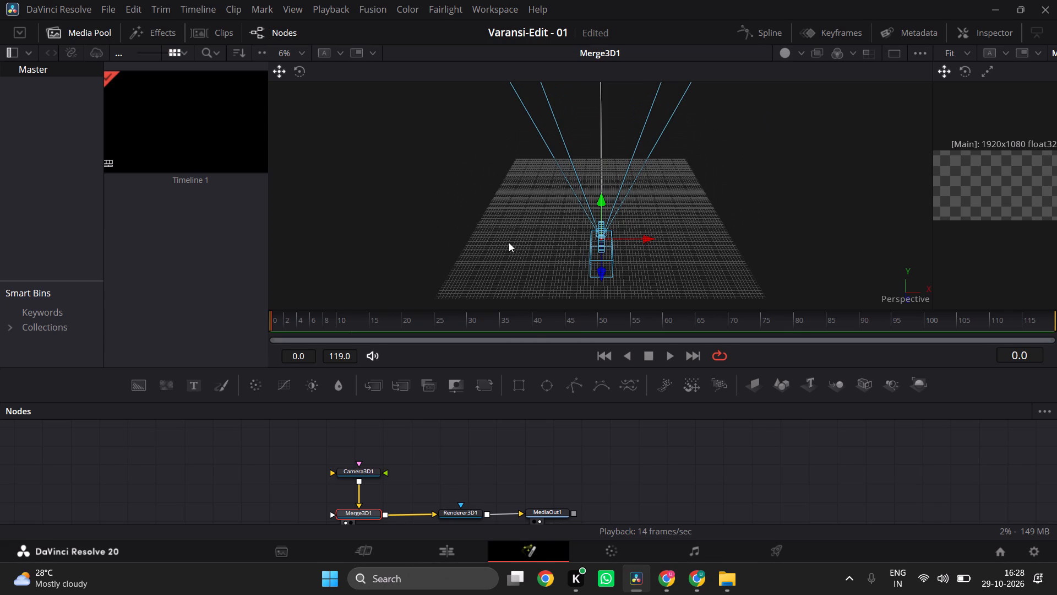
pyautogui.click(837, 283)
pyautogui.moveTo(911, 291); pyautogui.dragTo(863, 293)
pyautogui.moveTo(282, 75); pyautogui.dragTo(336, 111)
# Widen the second viewer by shifting the divider between the Merge 3D and MediaOut views.
pyautogui.moveTo(336, 111); pyautogui.dragTo(375, 133)
pyautogui.moveTo(375, 133); pyautogui.dragTo(514, 154)
pyautogui.click(941, 66)
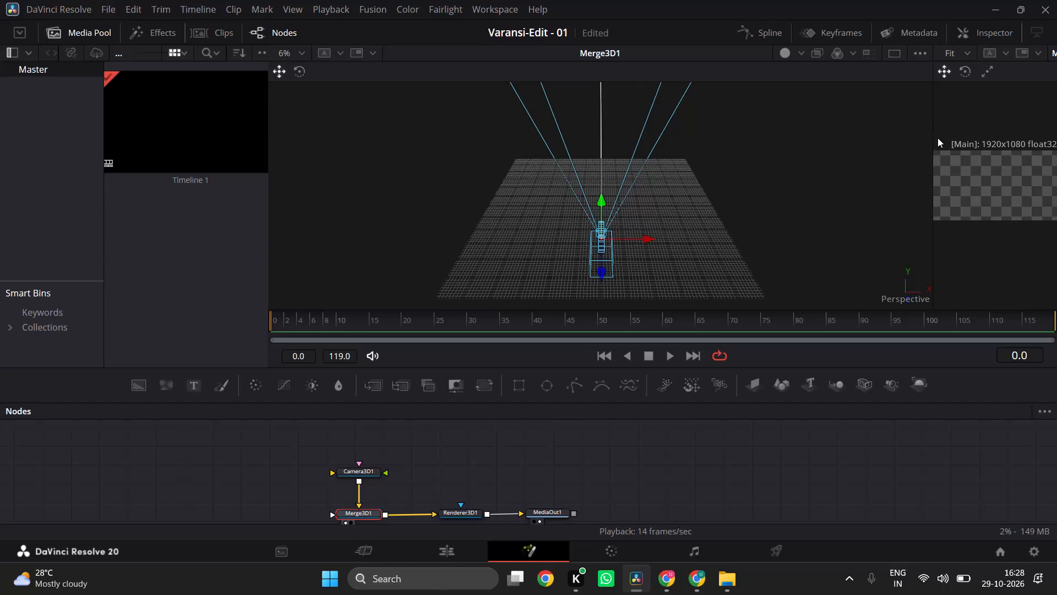
pyautogui.moveTo(933, 142); pyautogui.dragTo(683, 134)
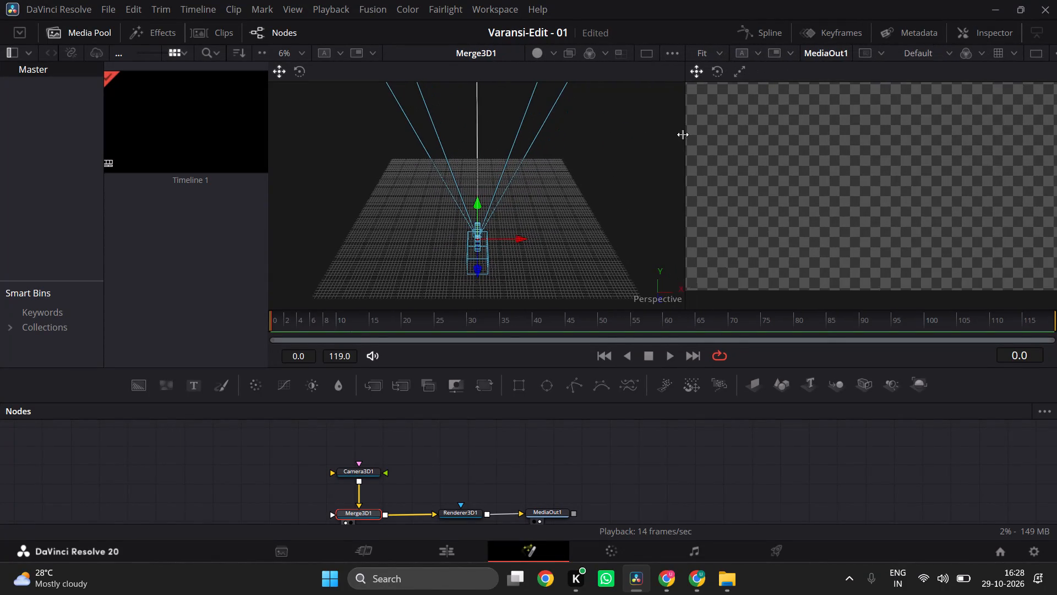
pyautogui.moveTo(683, 134); pyautogui.dragTo(689, 132)
# Examine the camera and ground grid from different angles and distances in the perspective view.
pyautogui.scroll(-1, 524, 251)
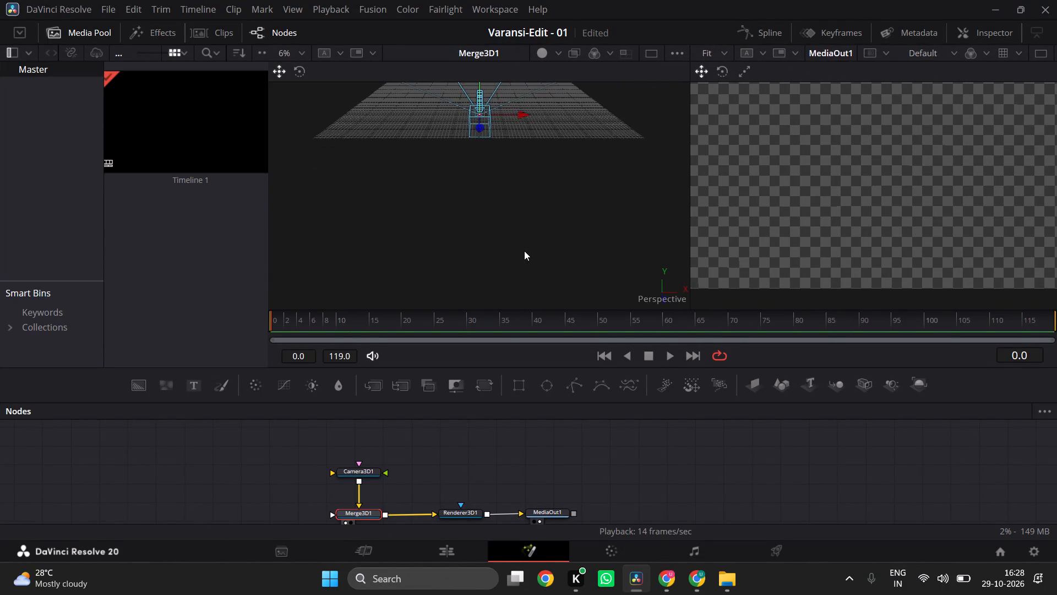
pyautogui.scroll(-1, 524, 251)
pyautogui.scroll(1, 524, 251)
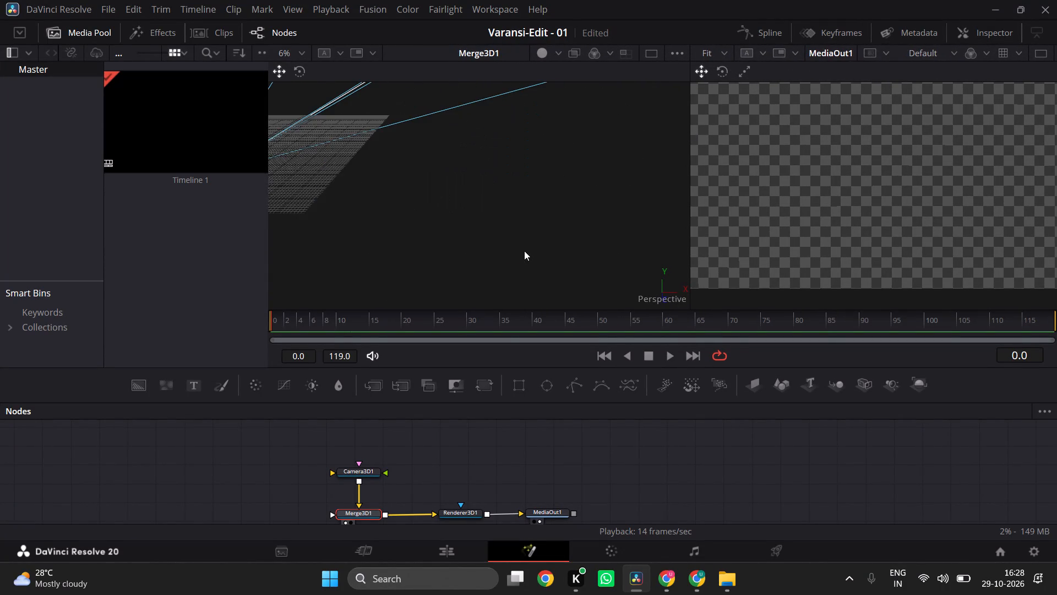
pyautogui.hscroll(1, 524, 251)
pyautogui.keyDown('ctrl'); pyautogui.scroll(-2, 524, 251); pyautogui.keyUp('ctrl')
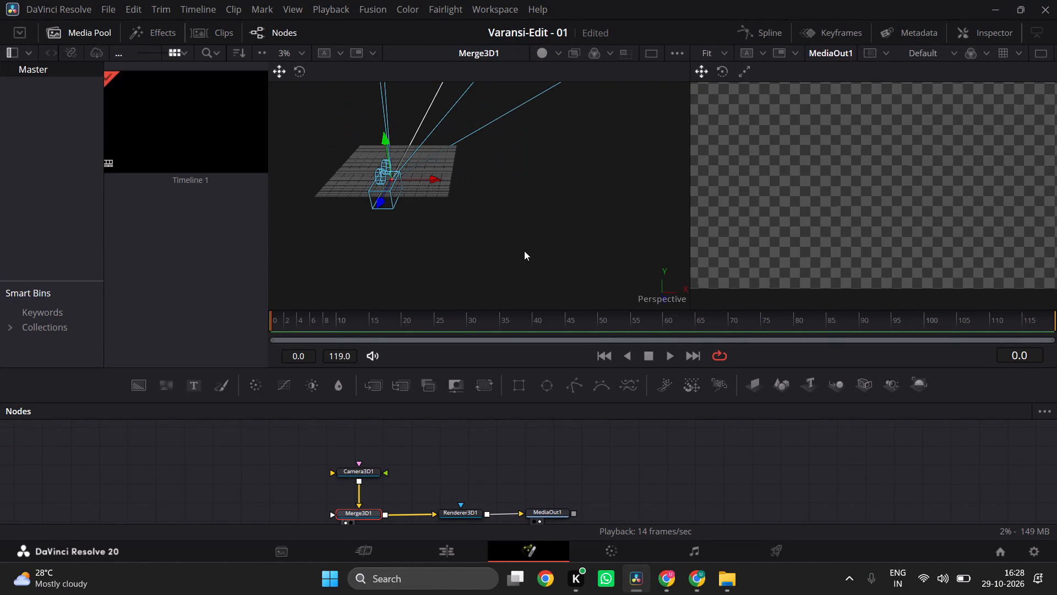
pyautogui.keyDown('ctrl'); pyautogui.scroll(4, 499, 227); pyautogui.keyUp('ctrl')
pyautogui.keyDown('ctrl'); pyautogui.scroll(-4, 499, 227); pyautogui.keyUp('ctrl')
pyautogui.hscroll(2, 499, 227)
pyautogui.hscroll(-1, 499, 227)
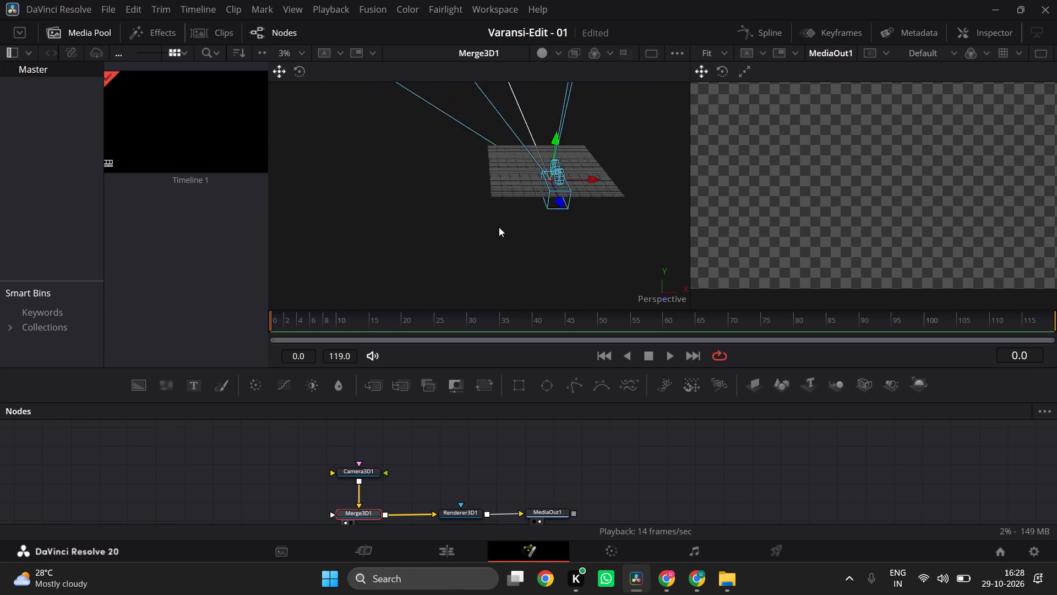
pyautogui.hscroll(-1, 499, 227)
pyautogui.keyDown('ctrl'); pyautogui.scroll(1, 499, 227); pyautogui.keyUp('ctrl')
pyautogui.keyDown('ctrl'); pyautogui.scroll(-1, 499, 227); pyautogui.keyUp('ctrl')
pyautogui.hscroll(1, 499, 227)
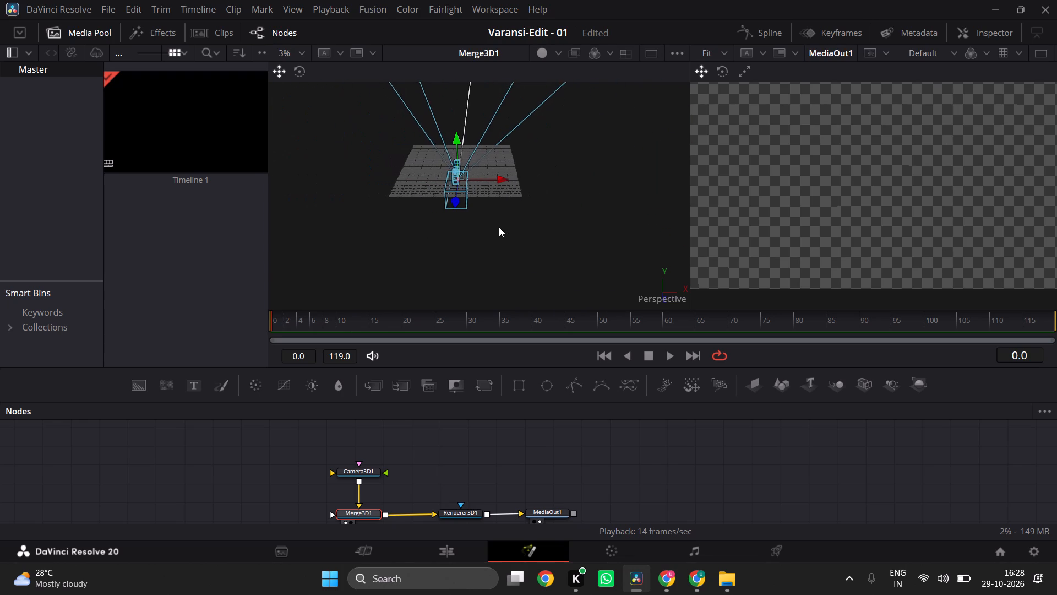
pyautogui.keyDown('ctrl'); pyautogui.scroll(4, 499, 227); pyautogui.keyUp('ctrl')
pyautogui.hscroll(-1, 499, 227)
# Nudge the camera slightly along its Y axis in the perspective view.
pyautogui.moveTo(556, 192); pyautogui.dragTo(539, 223)
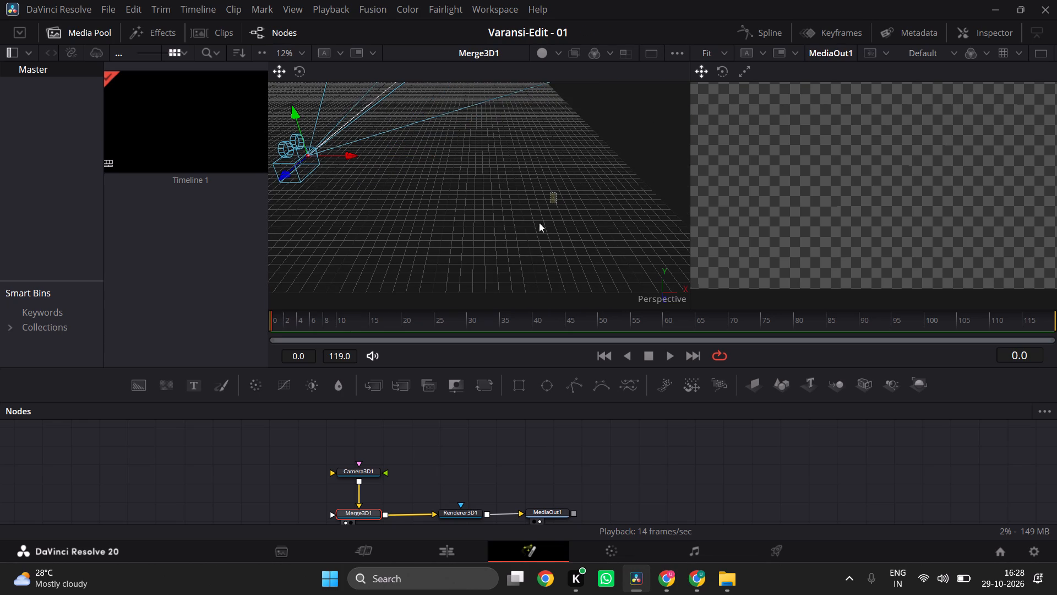
pyautogui.moveTo(539, 223); pyautogui.dragTo(379, 246)
pyautogui.moveTo(468, 231); pyautogui.dragTo(334, 251)
pyautogui.moveTo(278, 70); pyautogui.dragTo(446, 169)
pyautogui.moveTo(382, 97); pyautogui.dragTo(300, 102)
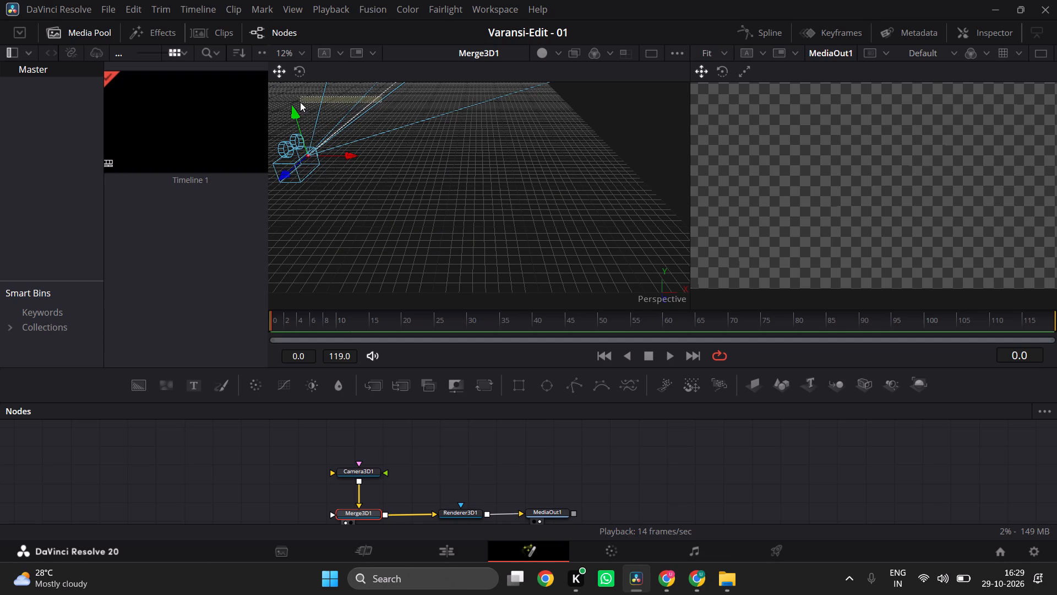
pyautogui.moveTo(300, 102); pyautogui.dragTo(301, 102)
pyautogui.moveTo(307, 153); pyautogui.dragTo(290, 160)
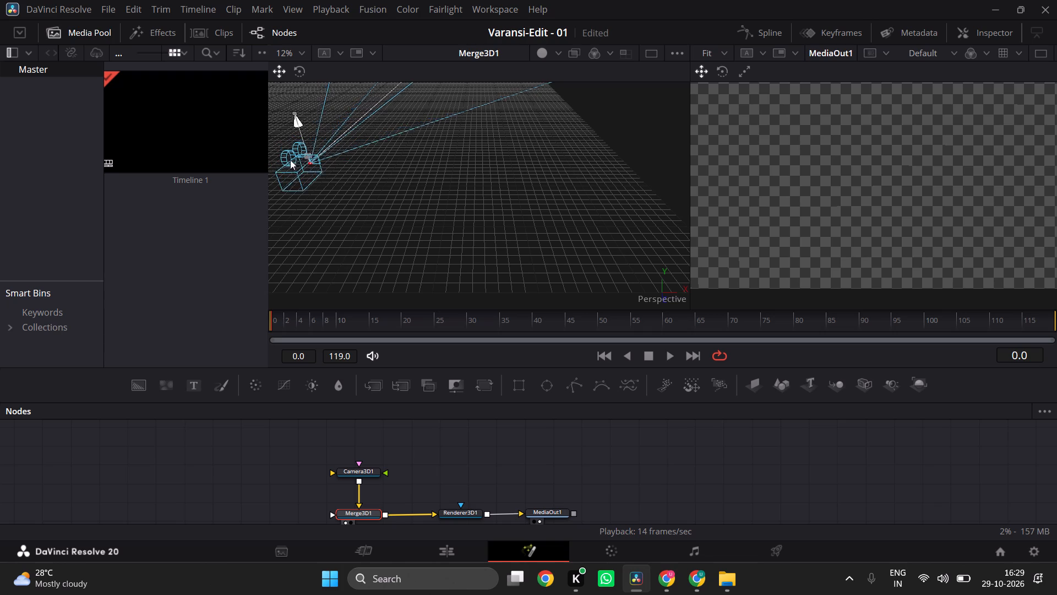
pyautogui.moveTo(290, 160); pyautogui.dragTo(413, 150)
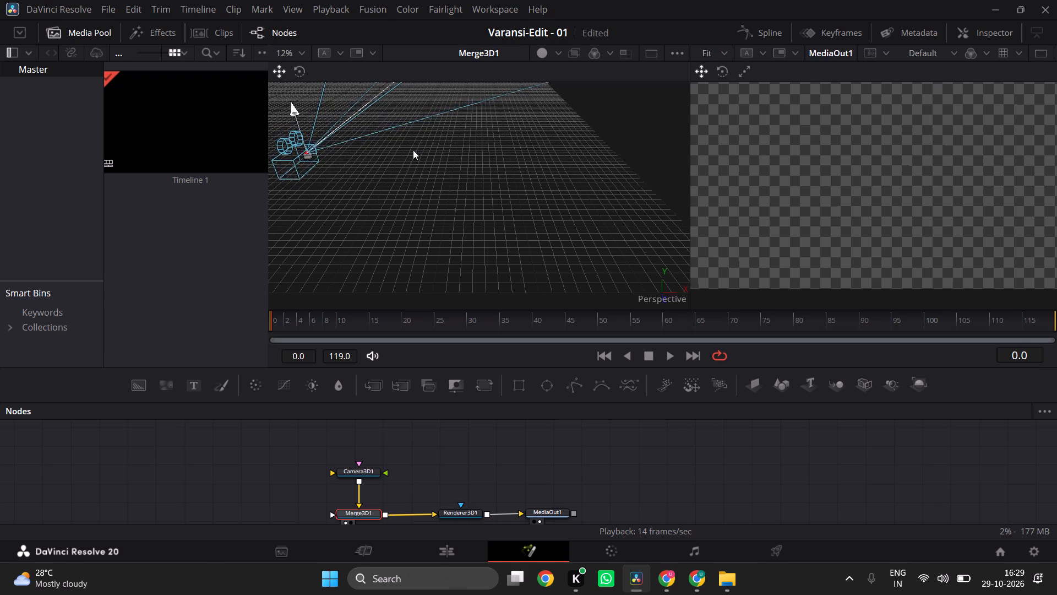
pyautogui.moveTo(413, 150); pyautogui.dragTo(413, 152)
pyautogui.click(413, 152)
# Inspect the camera's placement and viewing cone over the grid from several angles.
pyautogui.hscroll(1, 576, 130)
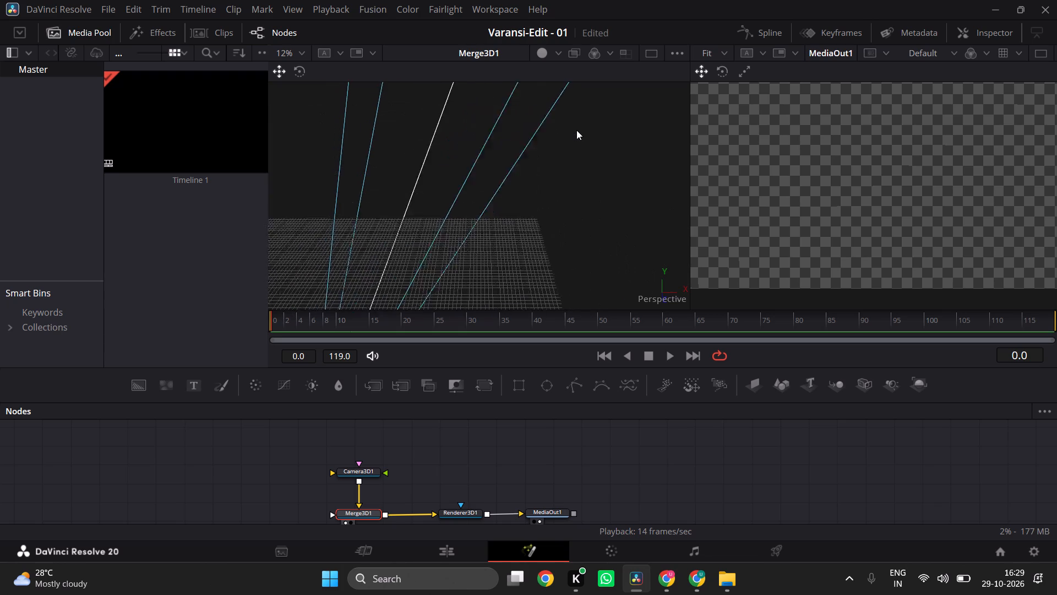
pyautogui.hscroll(1, 576, 130)
pyautogui.scroll(2, 576, 130)
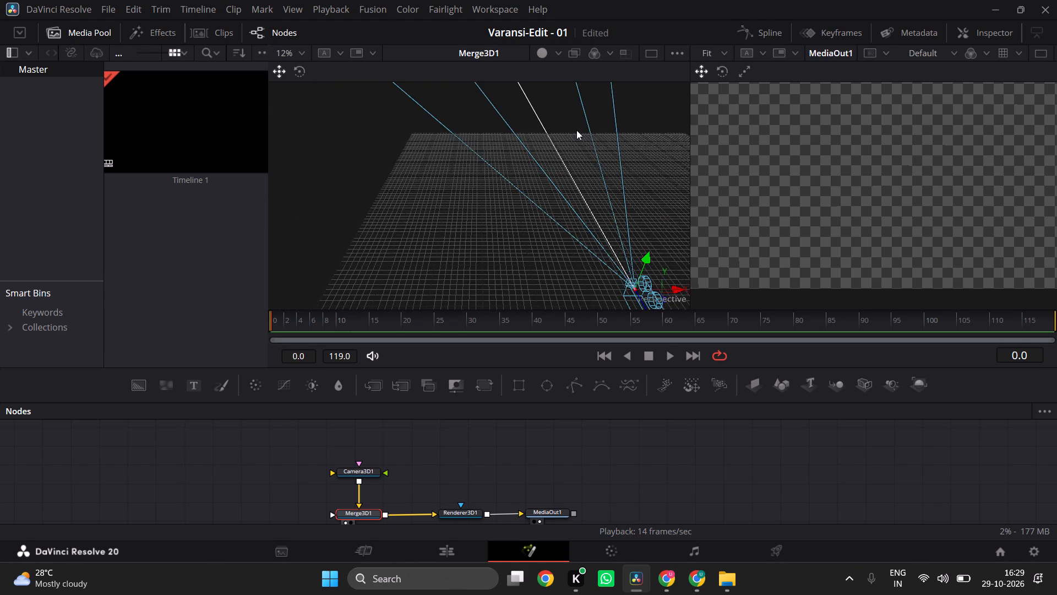
pyautogui.scroll(-1, 576, 130)
pyautogui.hscroll(-1, 576, 130)
pyautogui.scroll(-1, 576, 130)
pyautogui.scroll(1, 576, 130)
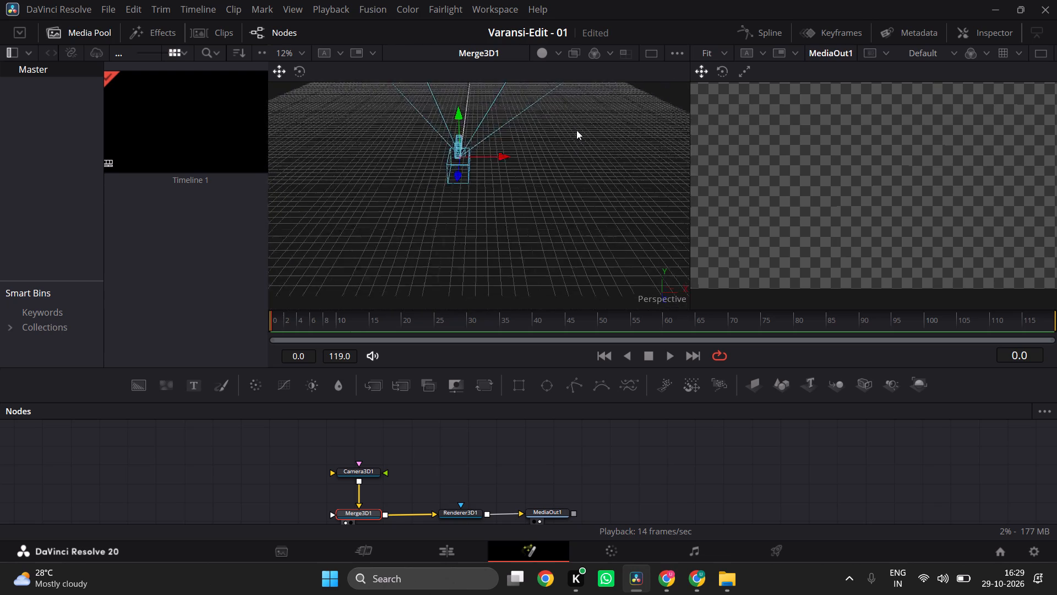
pyautogui.scroll(1, 576, 130)
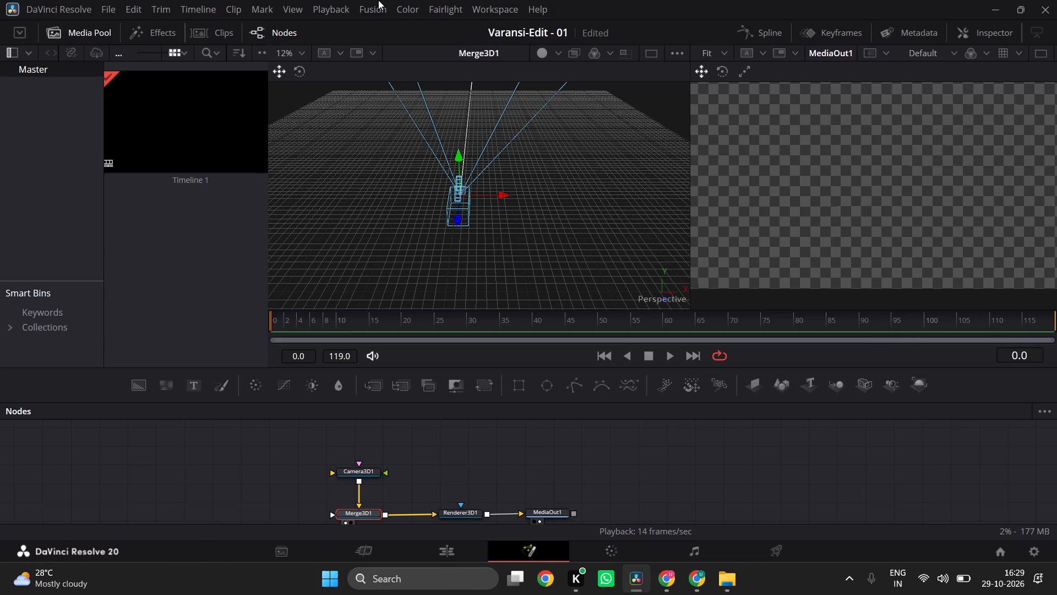
pyautogui.click(115, 4)
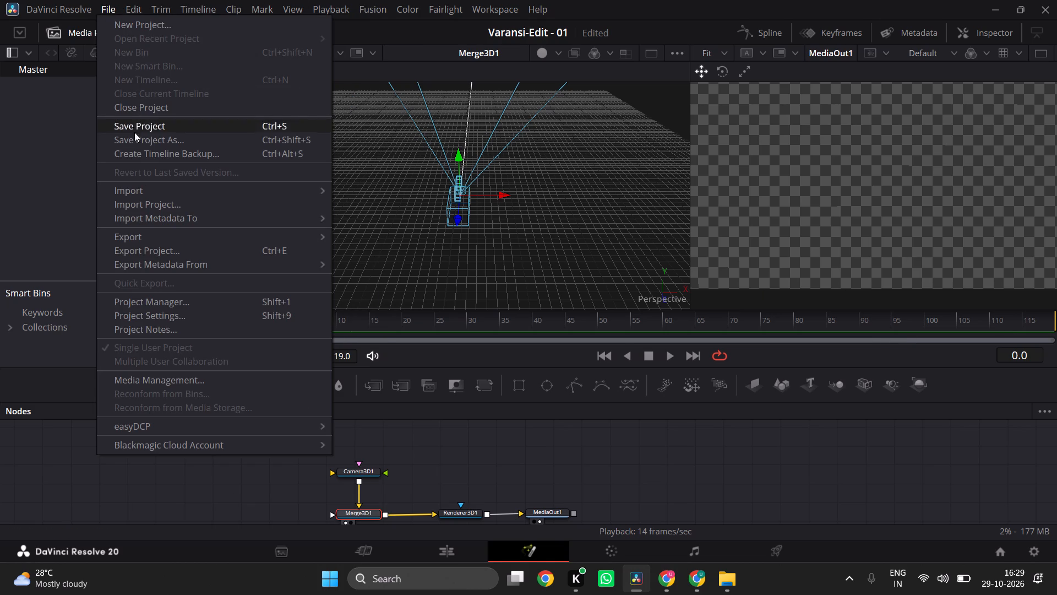
pyautogui.click(153, 192)
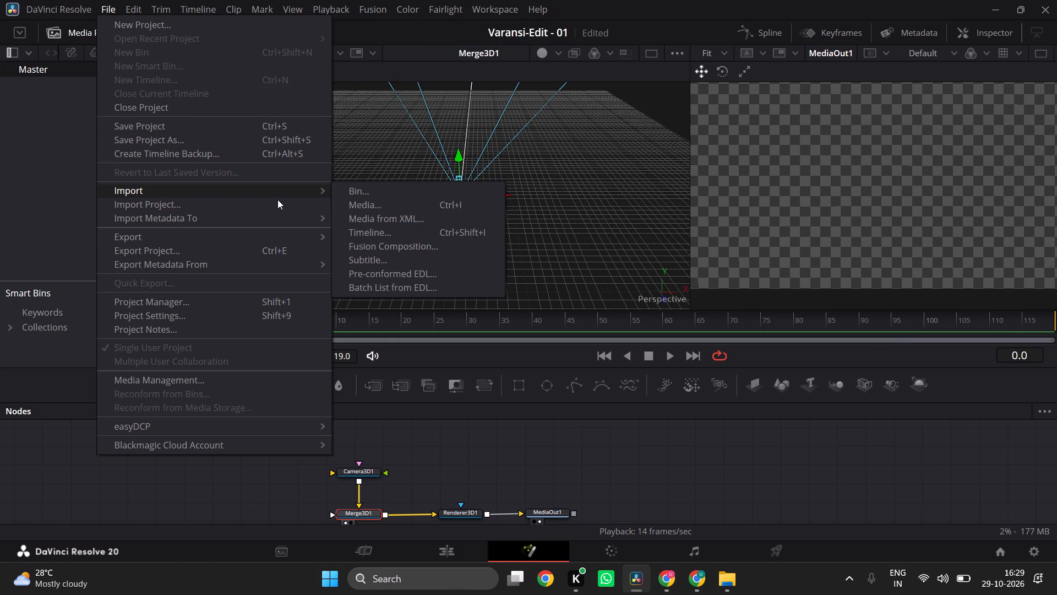
pyautogui.click(373, 204)
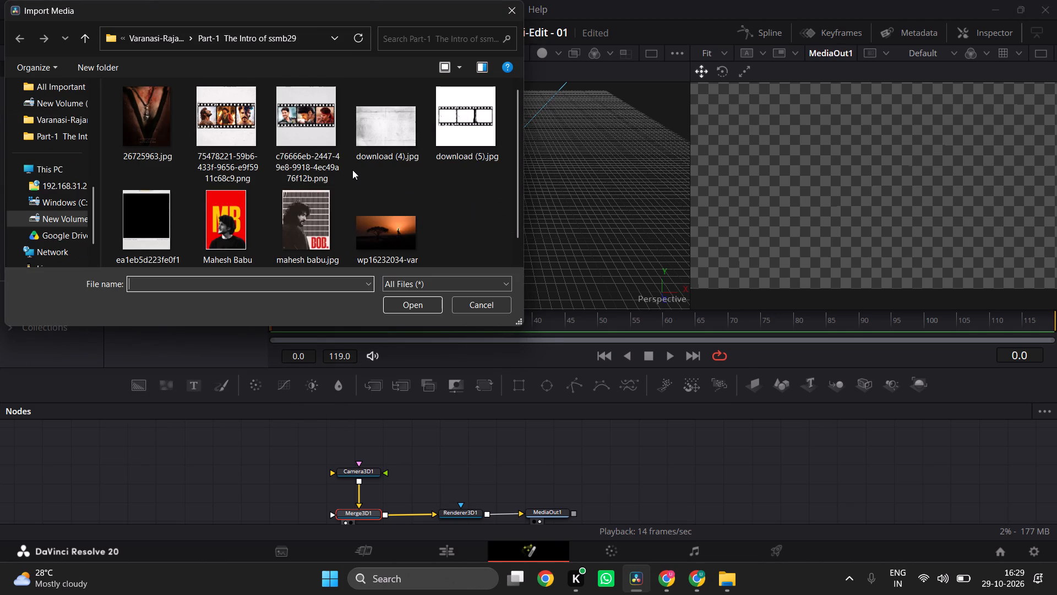
pyautogui.moveTo(351, 175); pyautogui.dragTo(223, 128)
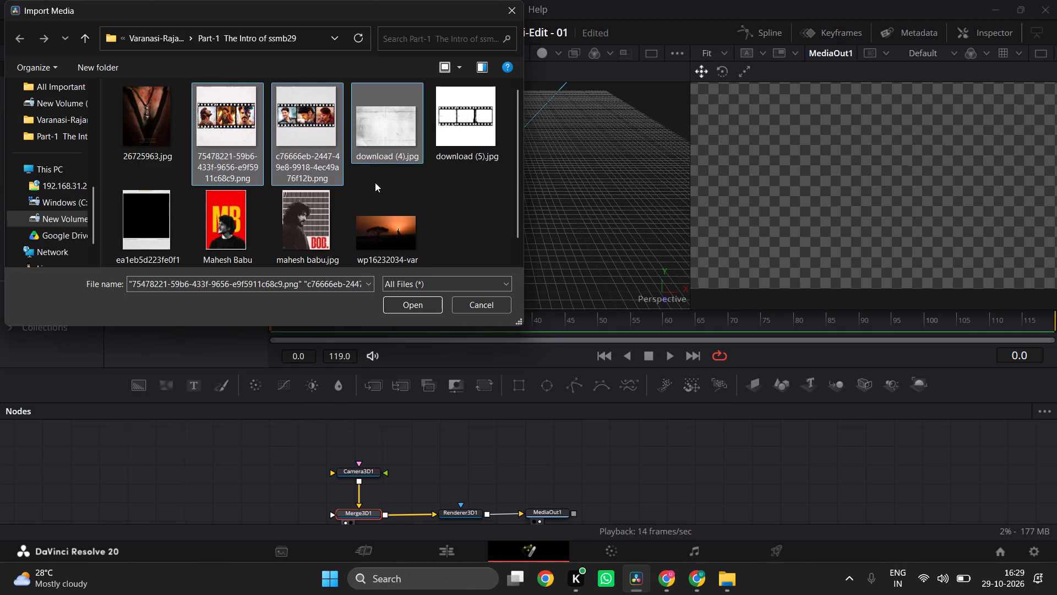
pyautogui.click(481, 192)
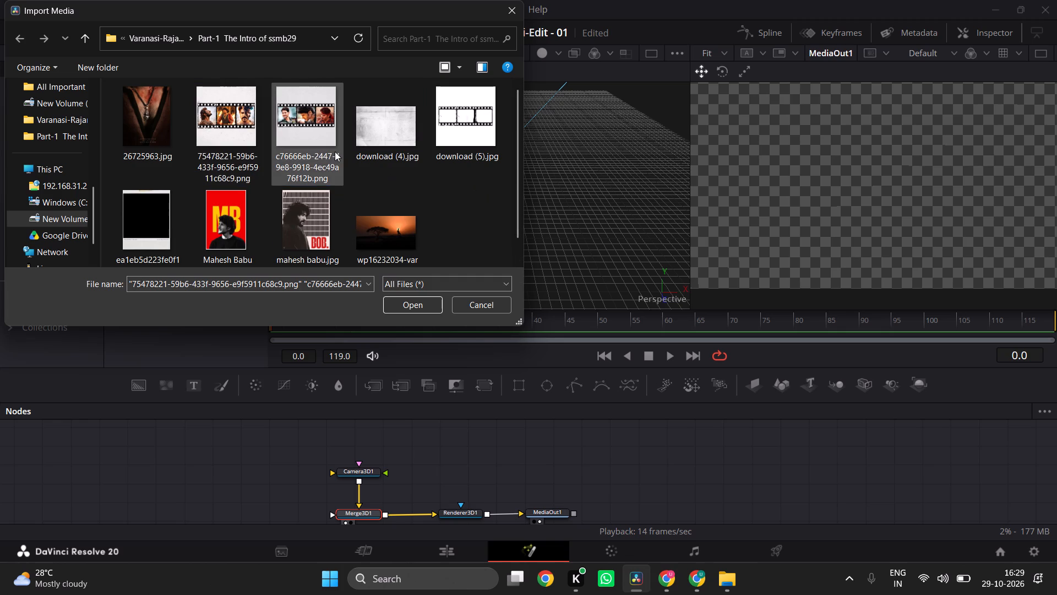
pyautogui.moveTo(346, 158); pyautogui.dragTo(205, 132)
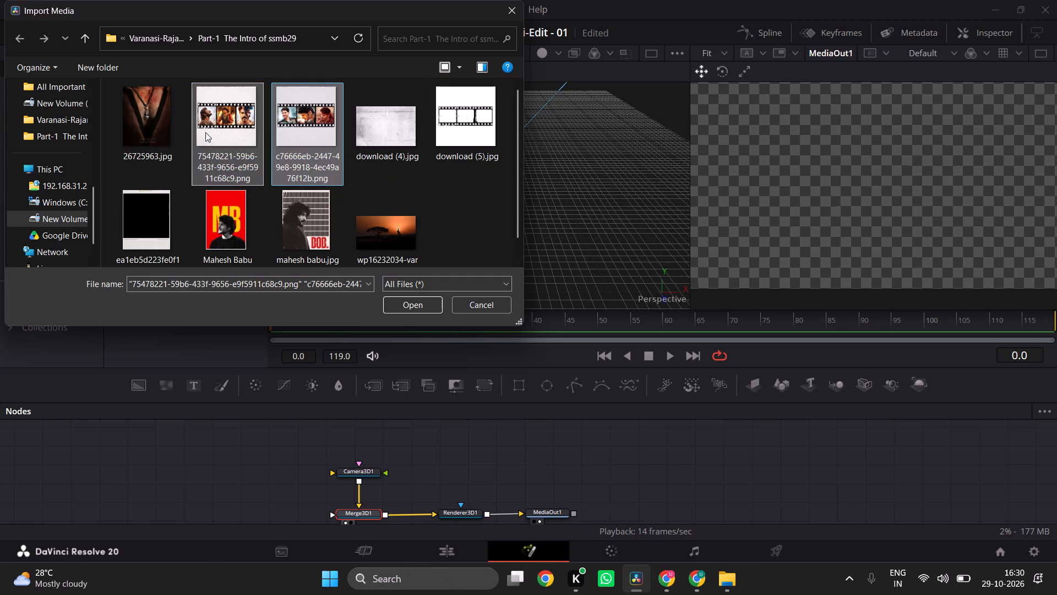
pyautogui.click(413, 305)
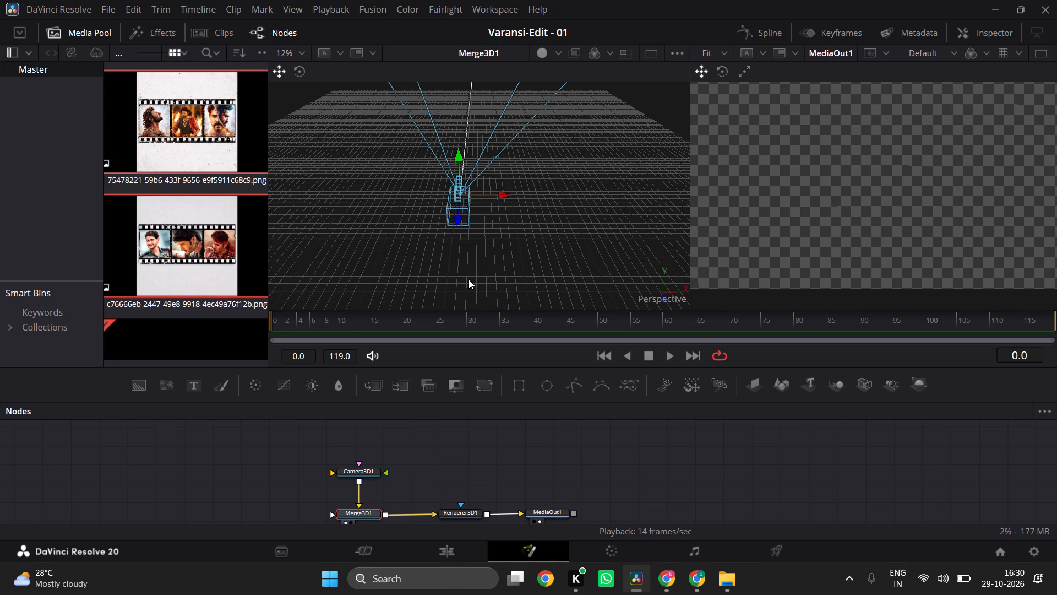
# Add the 75478221 film-strip image to the node graph as a media input, well before Merge 3D.
pyautogui.click(203, 142)
pyautogui.rightClick(203, 142)
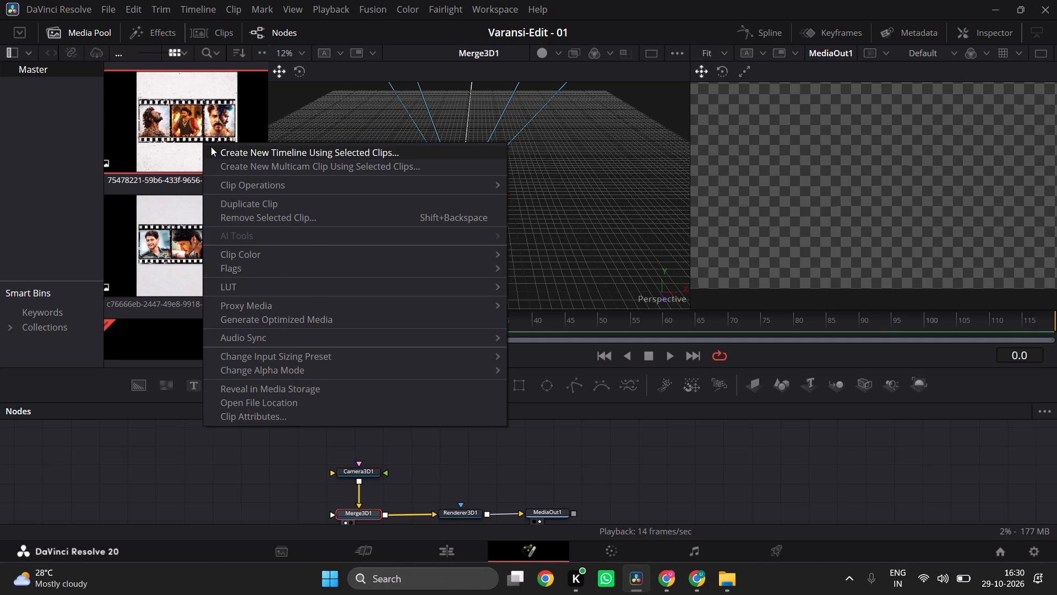
pyautogui.moveTo(171, 109); pyautogui.dragTo(227, 477)
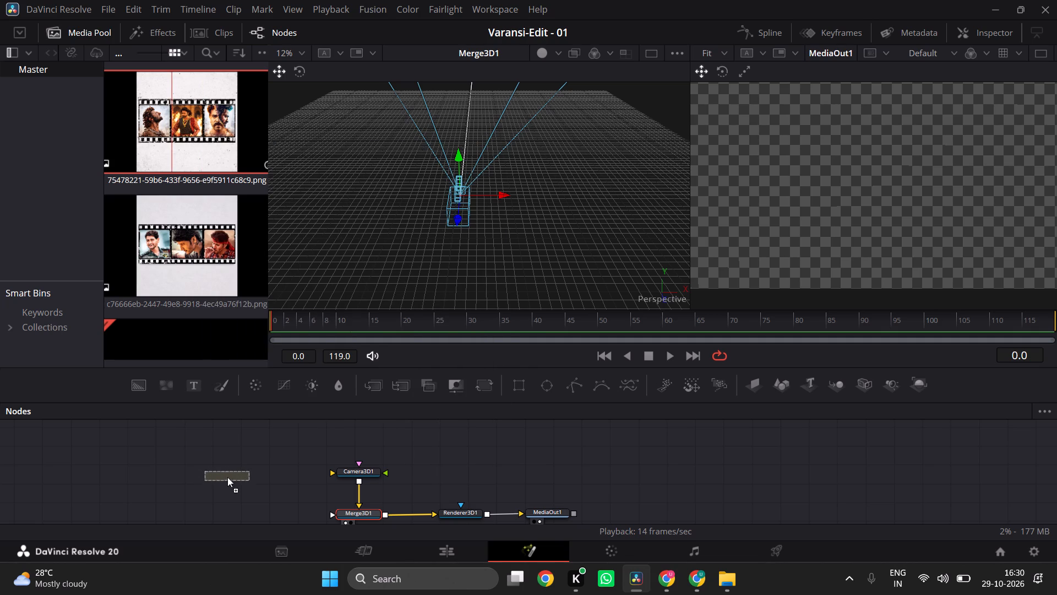
pyautogui.moveTo(227, 477); pyautogui.dragTo(220, 507)
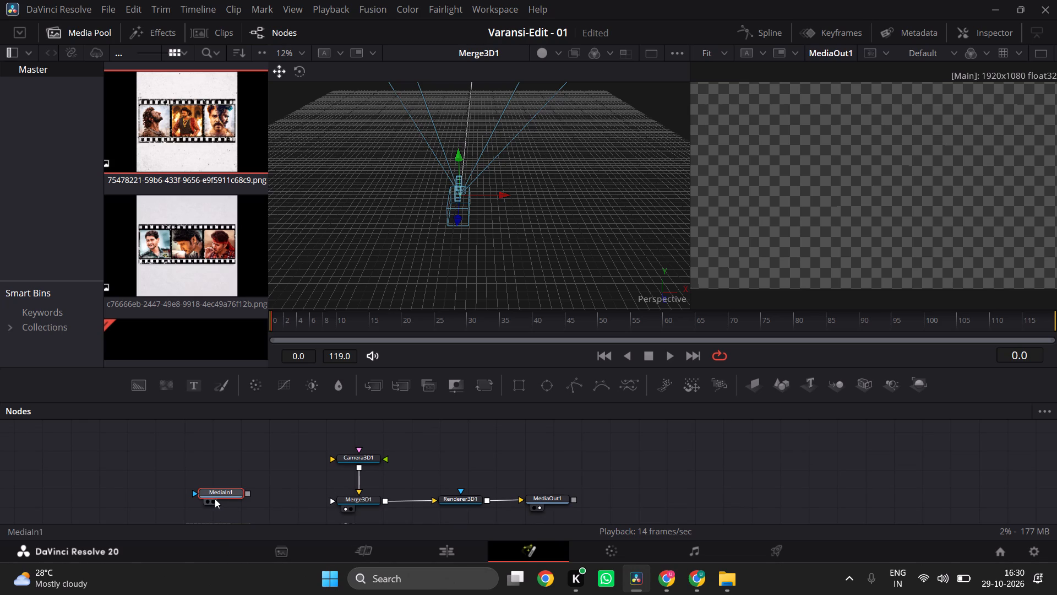
pyautogui.moveTo(215, 499); pyautogui.dragTo(226, 491)
pyautogui.moveTo(226, 491); pyautogui.dragTo(182, 499)
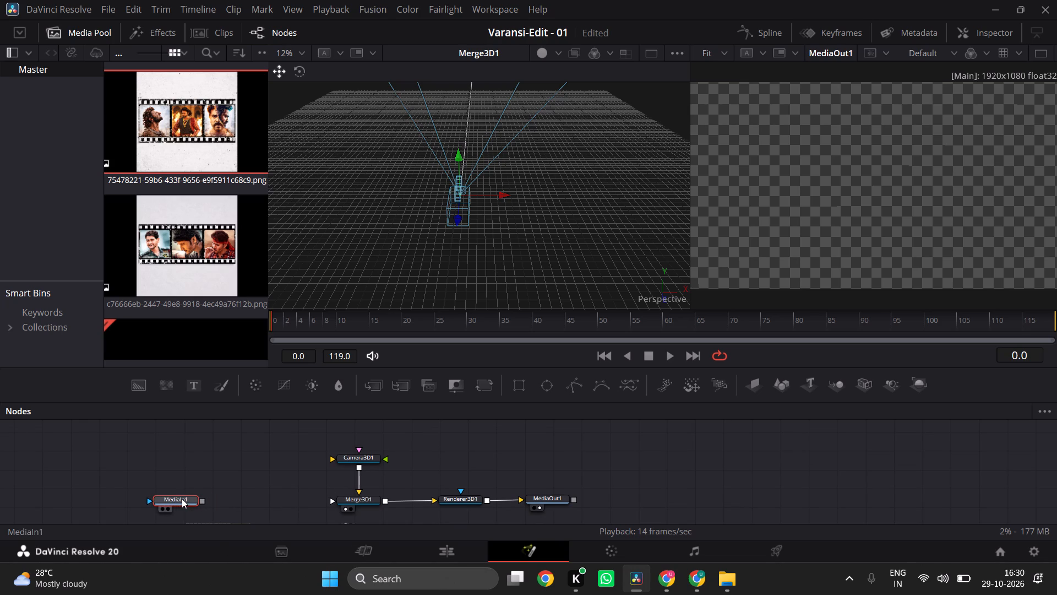
# Add an Image Plane 3D node between the film-strip media node and Merge 3D.
pyautogui.moveTo(763, 385); pyautogui.dragTo(311, 496)
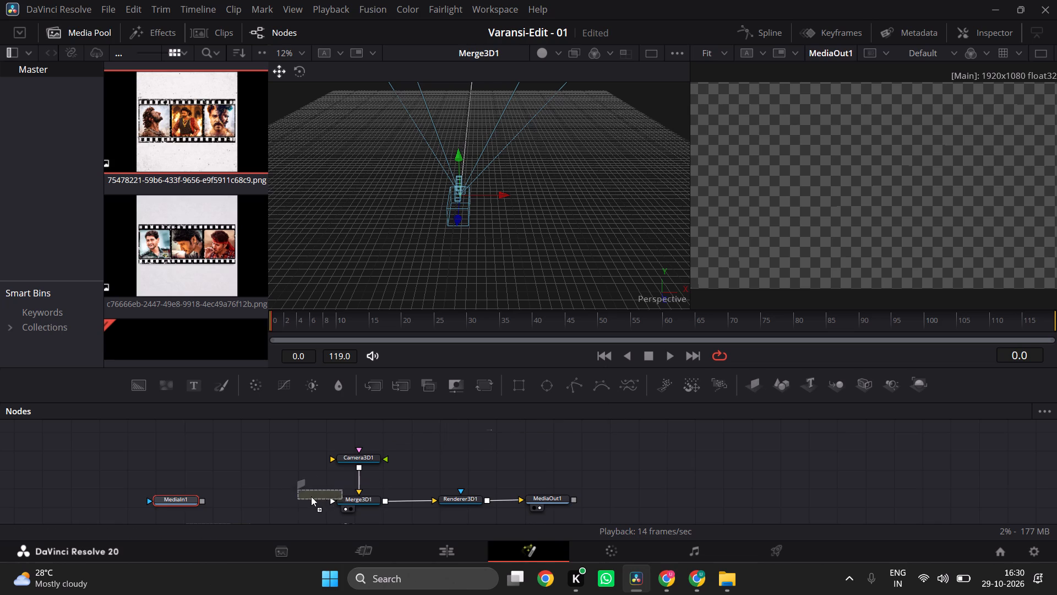
pyautogui.moveTo(311, 496); pyautogui.dragTo(272, 498)
# Connect the film-strip media node's output to the Image Plane 3D's material input and line up the two nodes.
pyautogui.moveTo(201, 496); pyautogui.dragTo(217, 496)
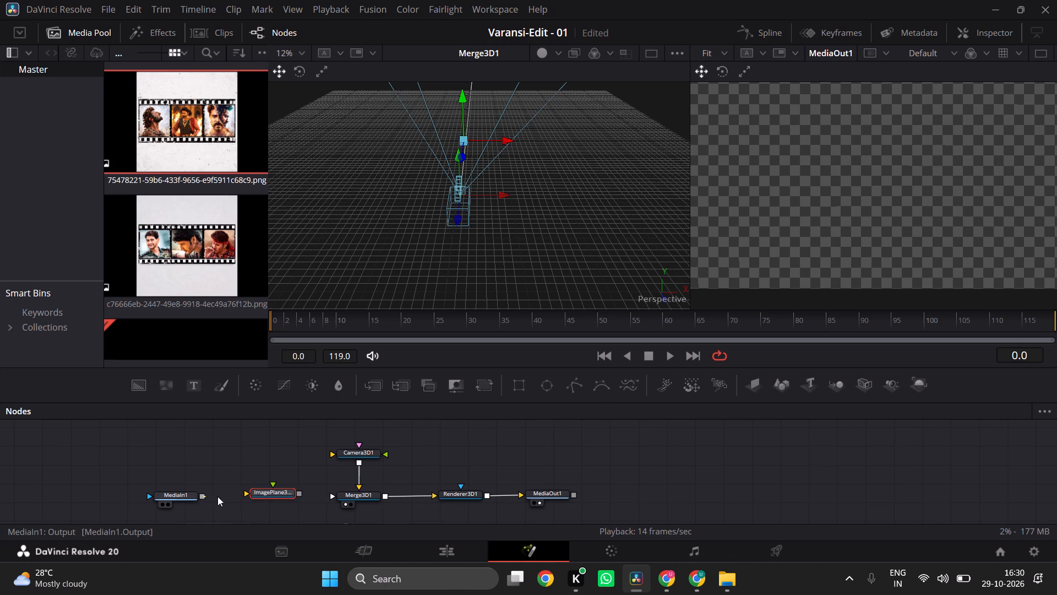
pyautogui.moveTo(217, 496); pyautogui.dragTo(247, 495)
pyautogui.moveTo(199, 495); pyautogui.dragTo(247, 494)
pyautogui.moveTo(244, 492); pyautogui.dragTo(201, 497)
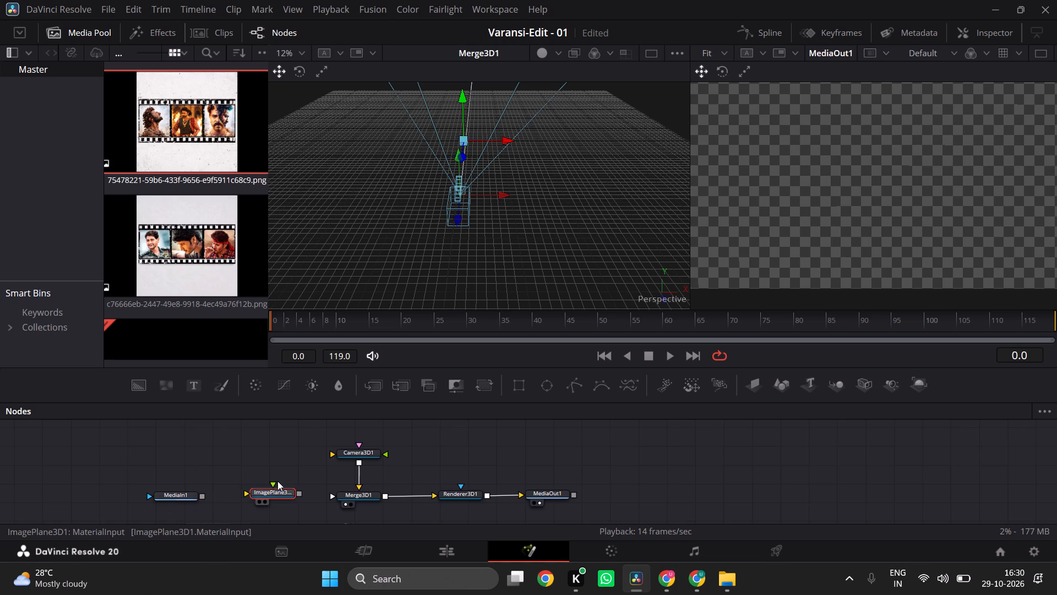
pyautogui.moveTo(271, 483); pyautogui.dragTo(204, 495)
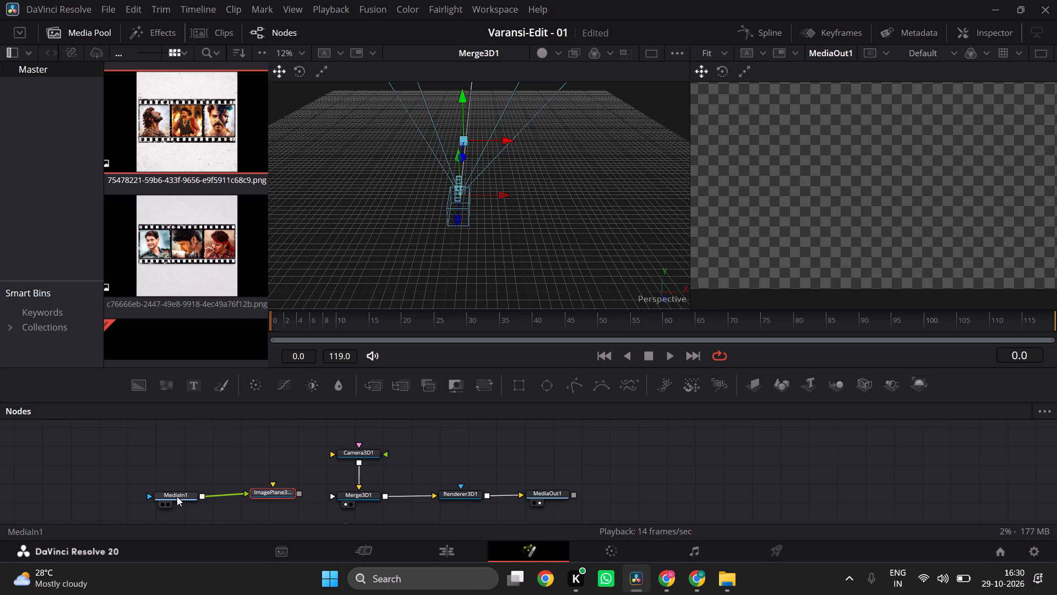
pyautogui.click(177, 496)
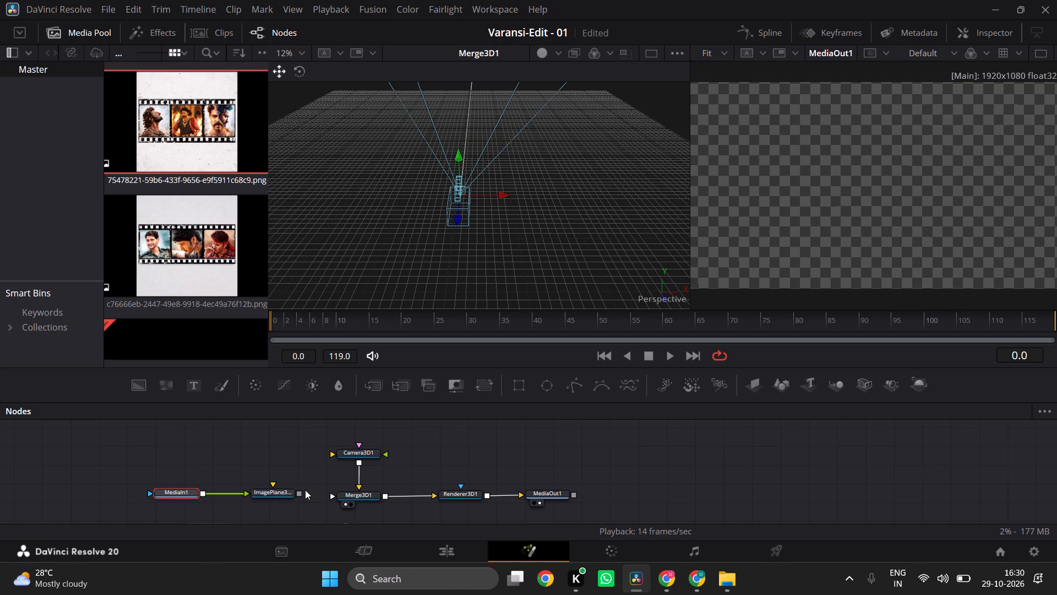
# Connect the Image Plane 3D node's output to the Merge 3D node's scene input.
pyautogui.moveTo(299, 493); pyautogui.dragTo(329, 495)
pyautogui.moveTo(333, 494); pyautogui.dragTo(298, 494)
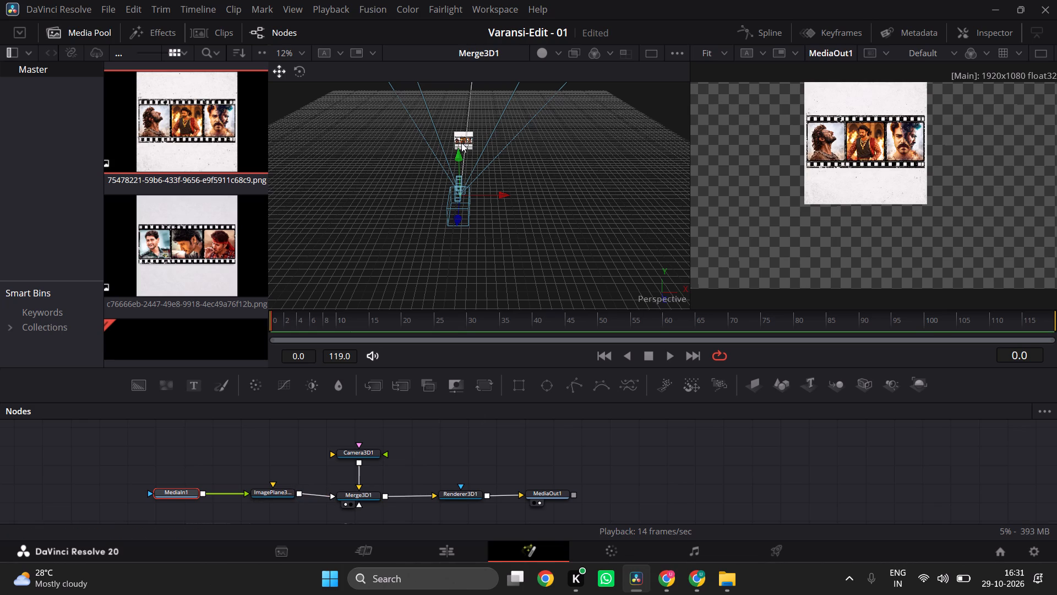
# Move the camera forward in the 3D scene until the Bahubali/RRR film-strip plane fills most of the rendered frame's height.
pyautogui.keyDown('ctrl'); pyautogui.scroll(4, 461, 143); pyautogui.keyUp('ctrl')
pyautogui.hscroll(1, 477, 172)
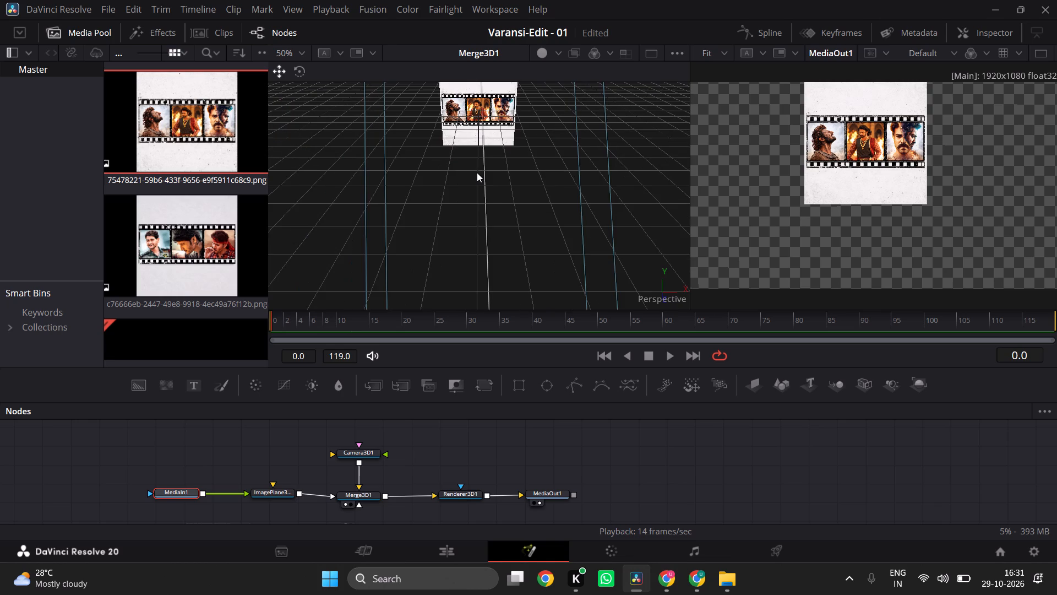
pyautogui.hscroll(1, 477, 172)
pyautogui.moveTo(468, 120); pyautogui.dragTo(480, 157)
pyautogui.scroll(-1, 480, 157)
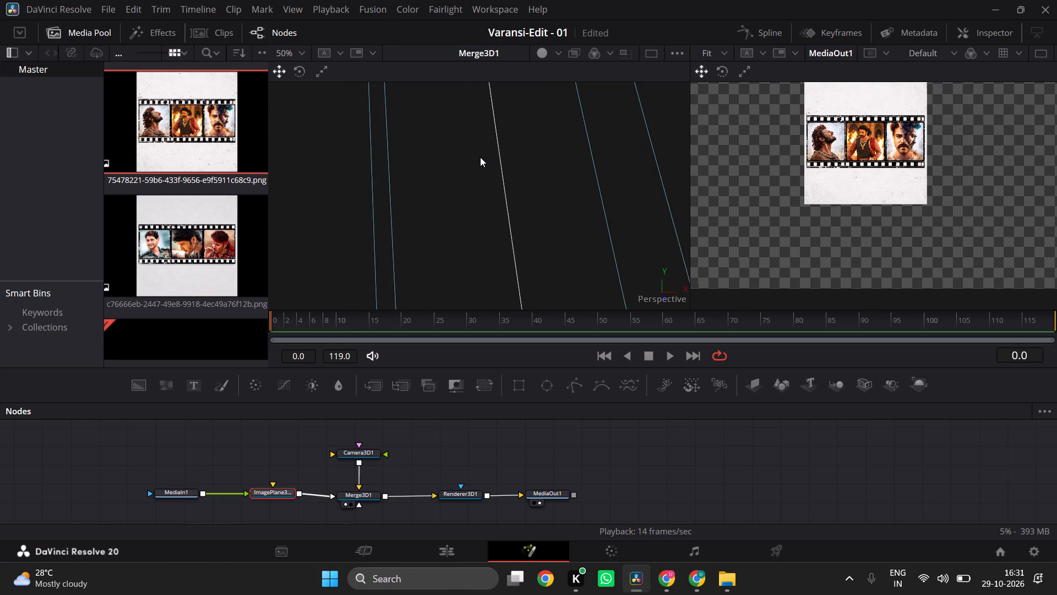
pyautogui.keyDown('ctrl'); pyautogui.scroll(-1, 480, 157); pyautogui.keyUp('ctrl')
pyautogui.moveTo(491, 277); pyautogui.dragTo(488, 246)
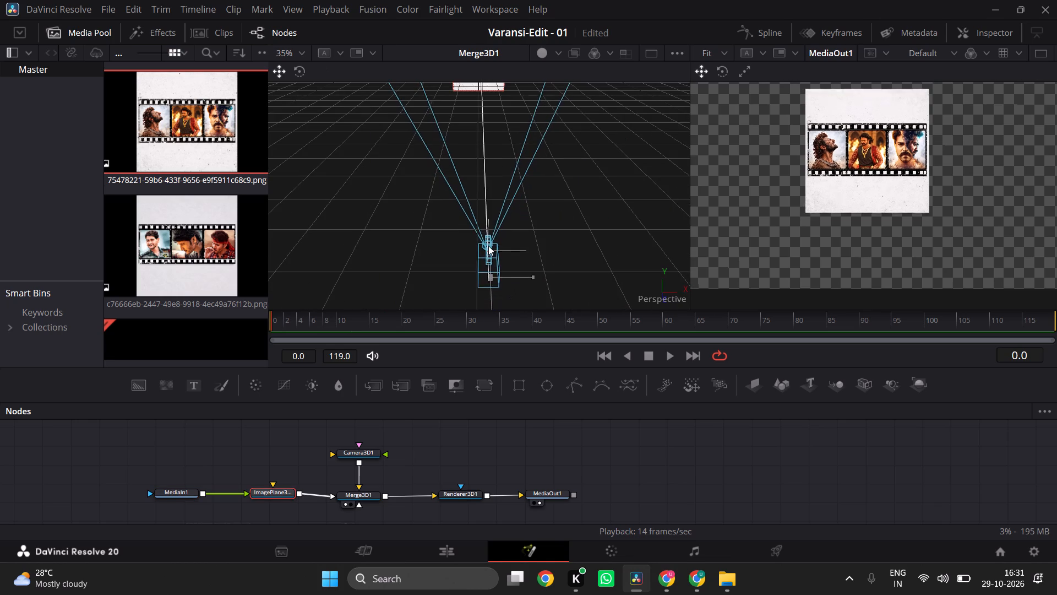
pyautogui.moveTo(488, 246); pyautogui.dragTo(483, 214)
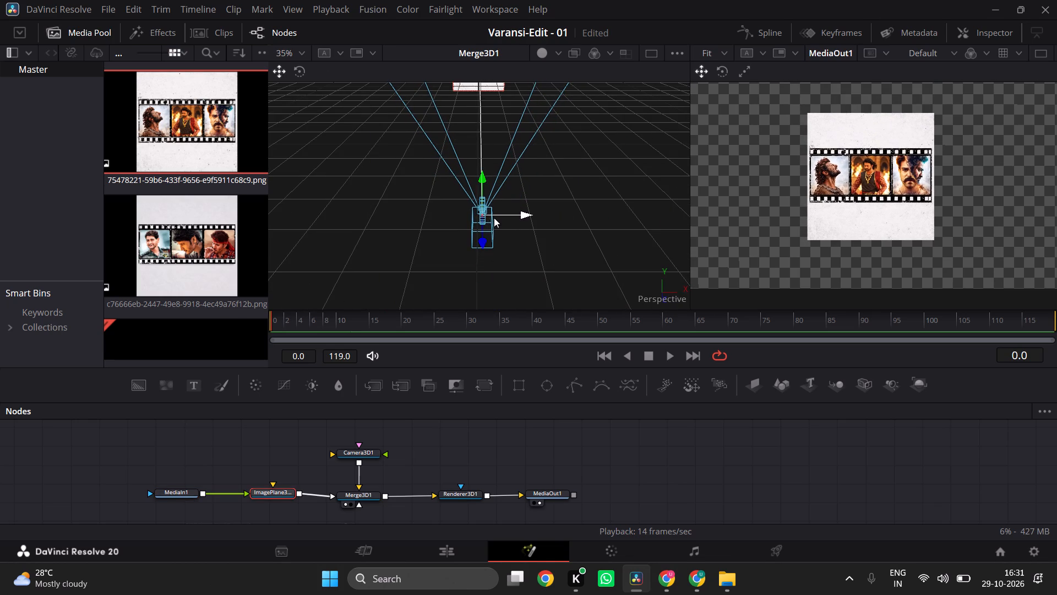
pyautogui.moveTo(481, 179); pyautogui.dragTo(478, 153)
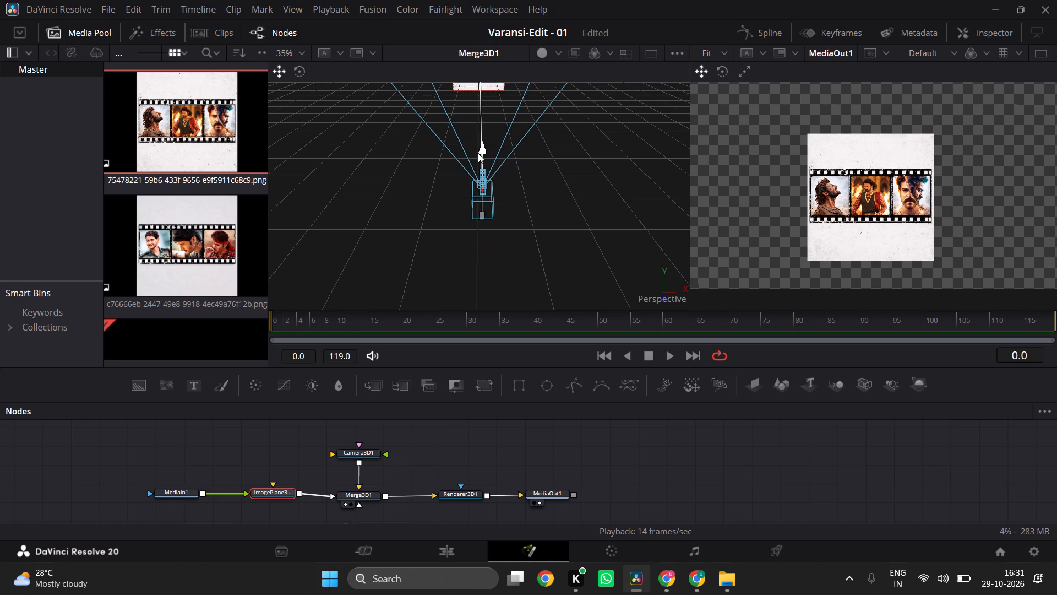
pyautogui.moveTo(484, 211); pyautogui.dragTo(487, 142)
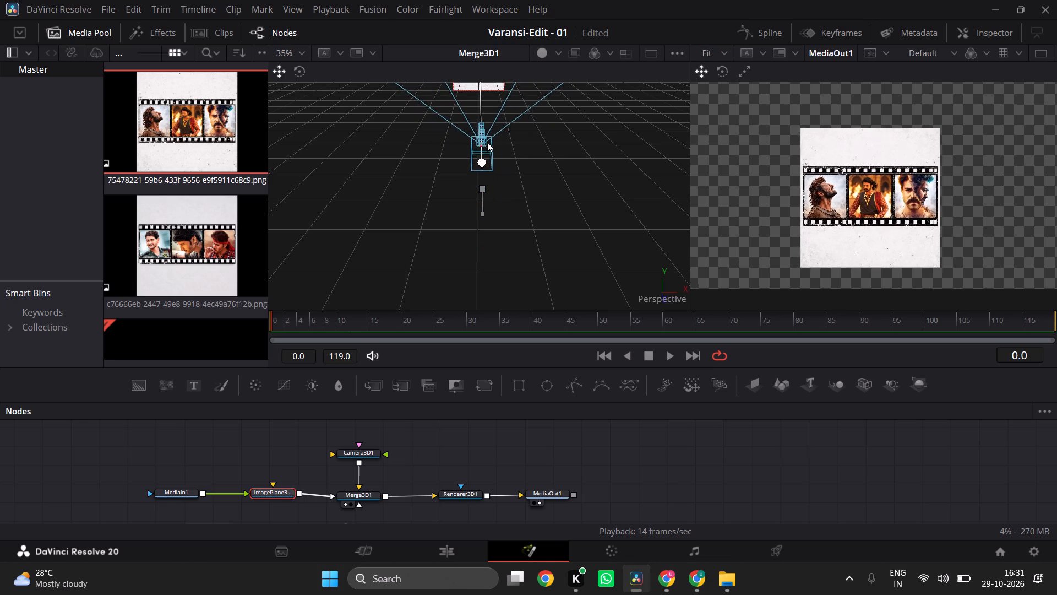
pyautogui.moveTo(487, 142); pyautogui.dragTo(532, 80)
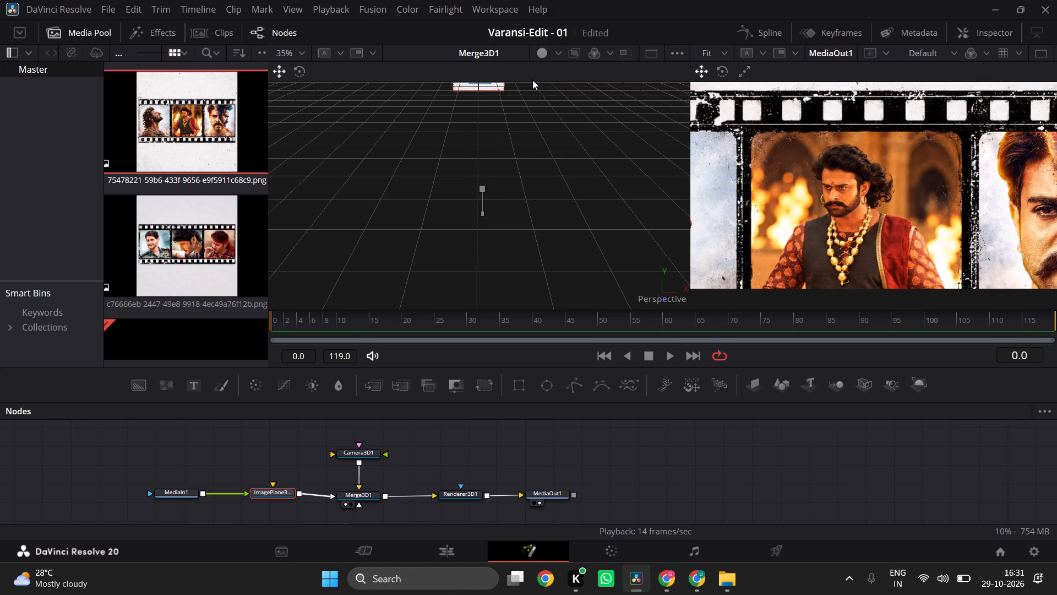
pyautogui.moveTo(532, 80); pyautogui.dragTo(531, 104)
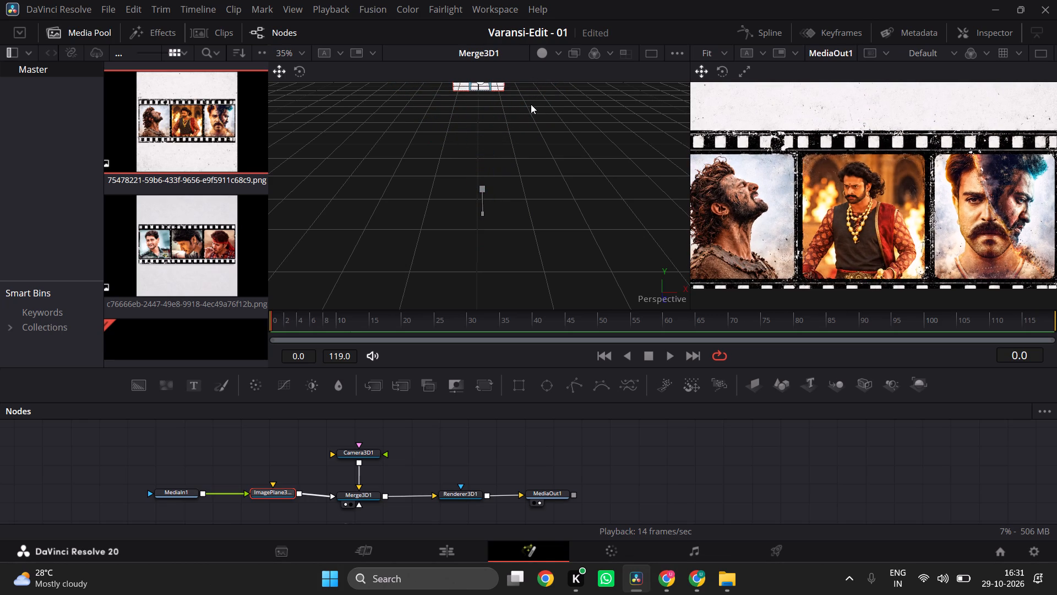
pyautogui.moveTo(531, 104); pyautogui.dragTo(530, 118)
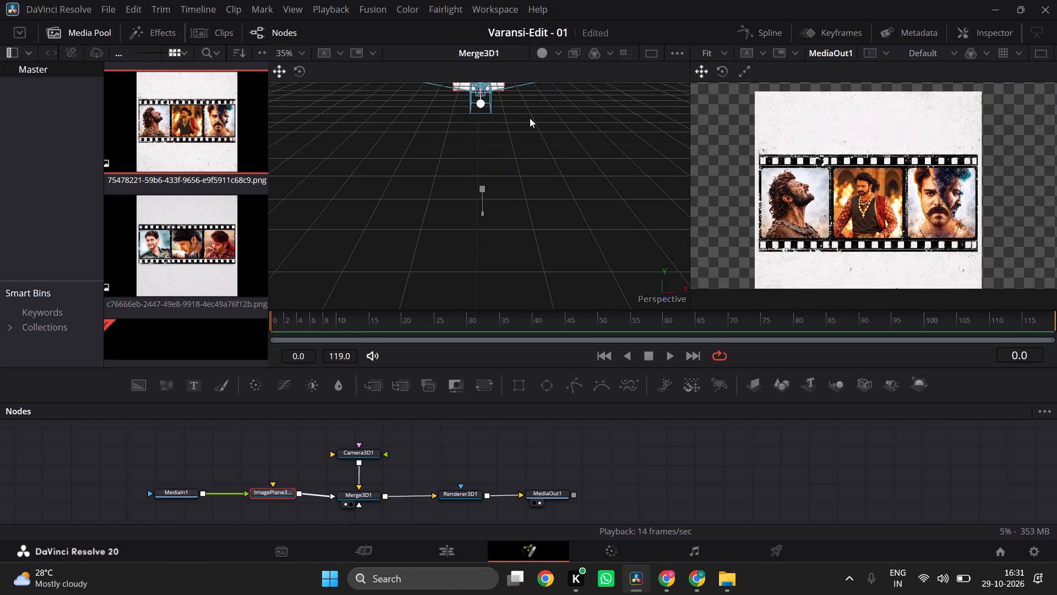
pyautogui.moveTo(530, 118); pyautogui.dragTo(530, 126)
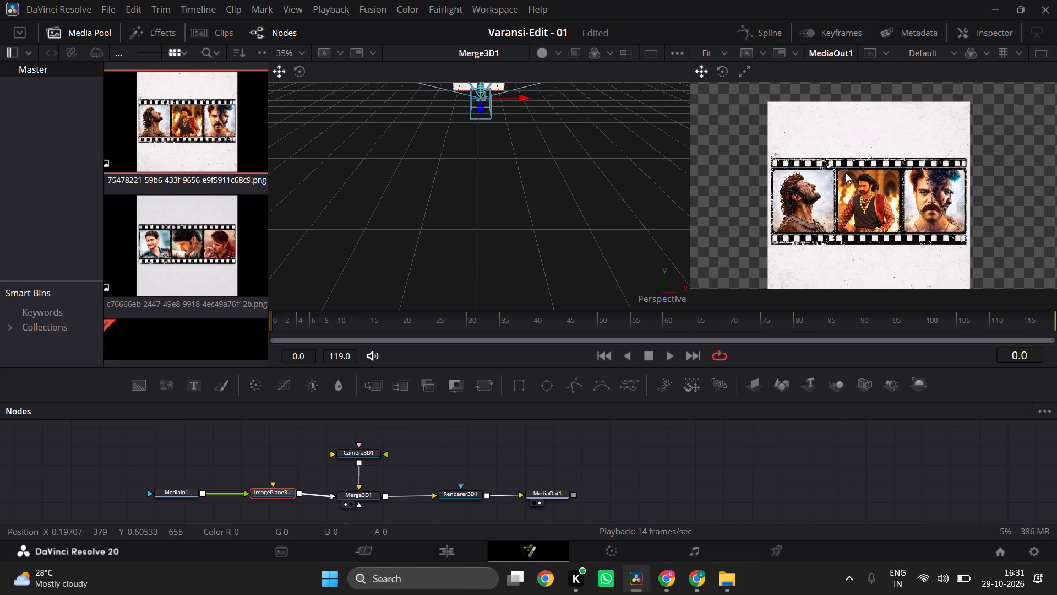
# Examine the rendered film strip in the MediaOut1 view at 100%, 70% and 50% zoom, including its lower edge.
pyautogui.click(722, 53)
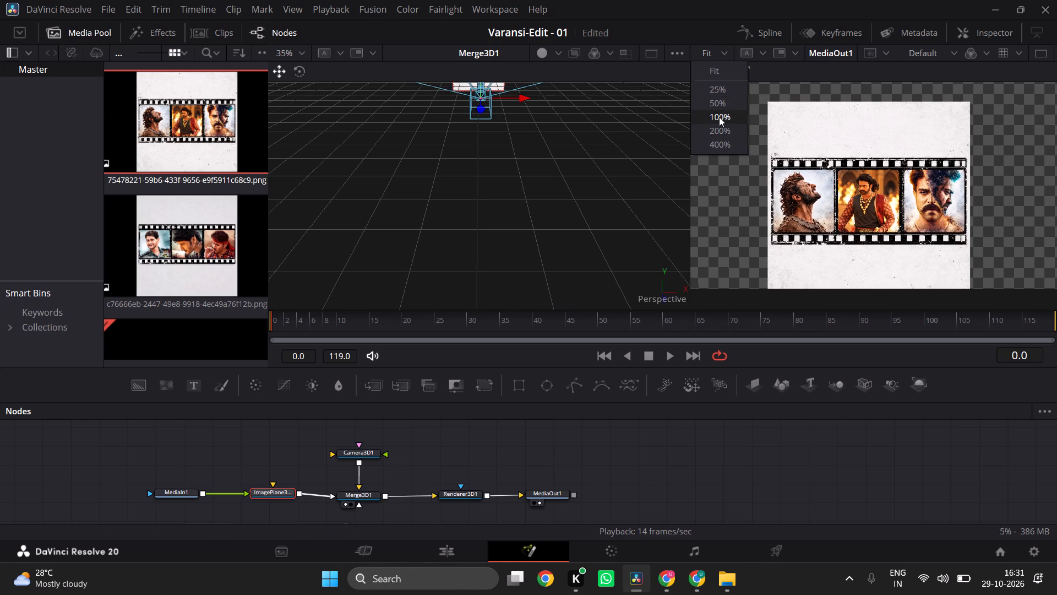
pyautogui.click(719, 117)
pyautogui.keyDown('ctrl'); pyautogui.scroll(-1, 782, 167); pyautogui.keyUp('ctrl')
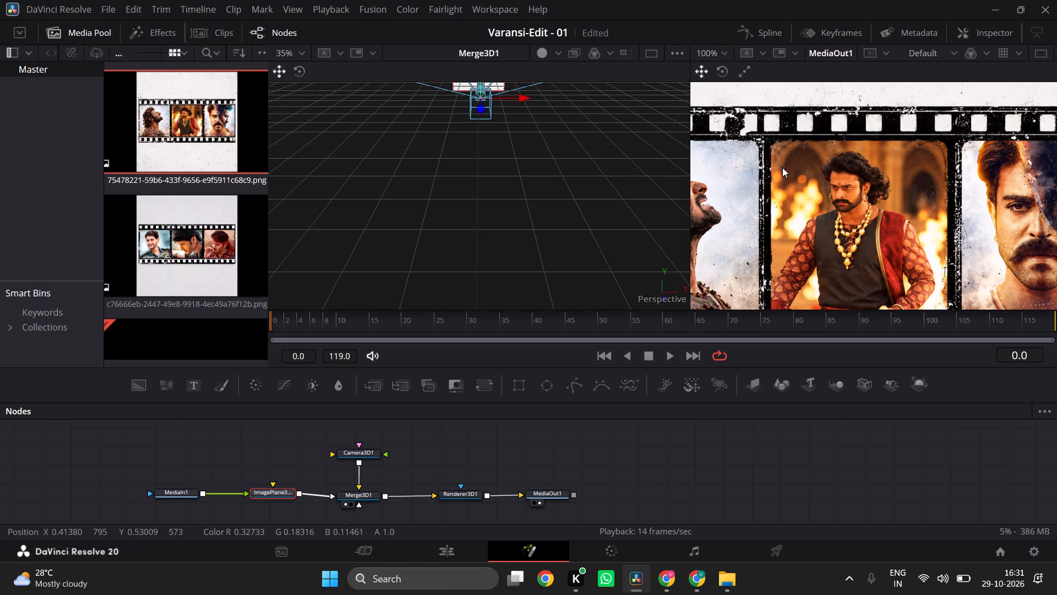
pyautogui.hscroll(1, 782, 167)
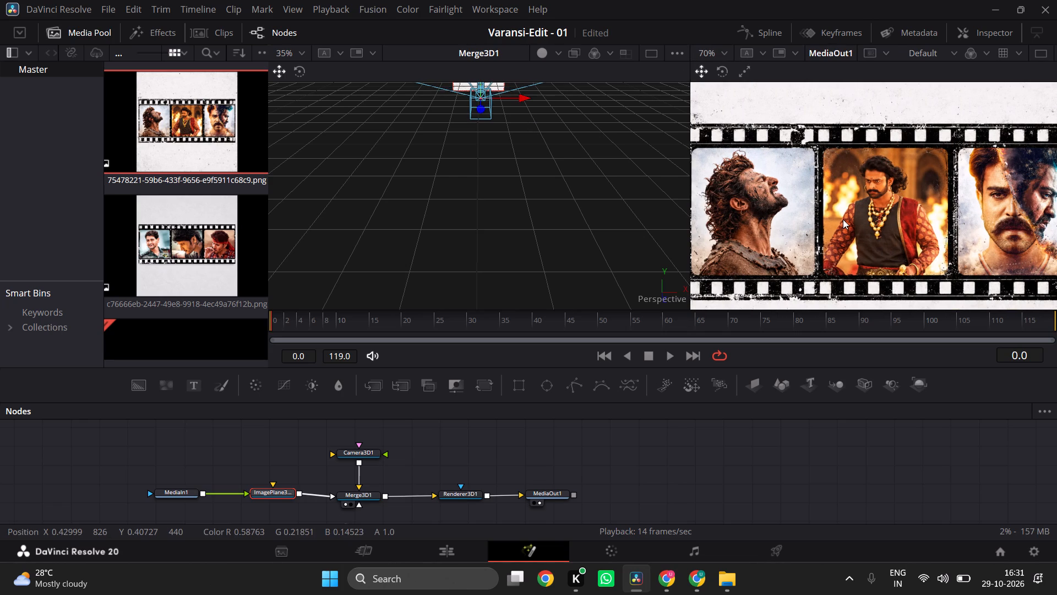
pyautogui.keyDown('ctrl'); pyautogui.scroll(-2, 843, 219); pyautogui.keyUp('ctrl')
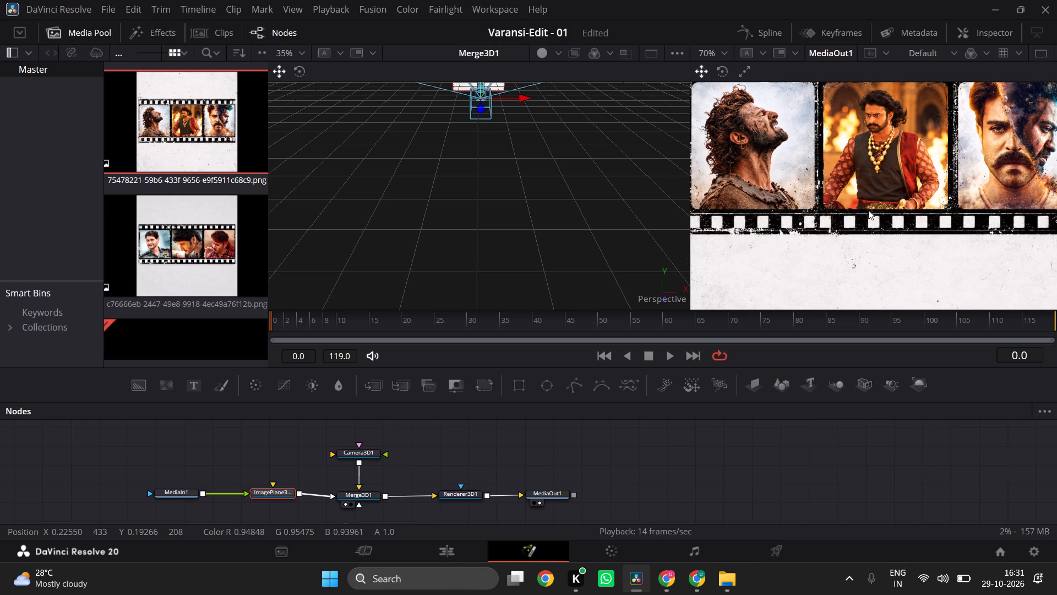
pyautogui.scroll(-2, 868, 210)
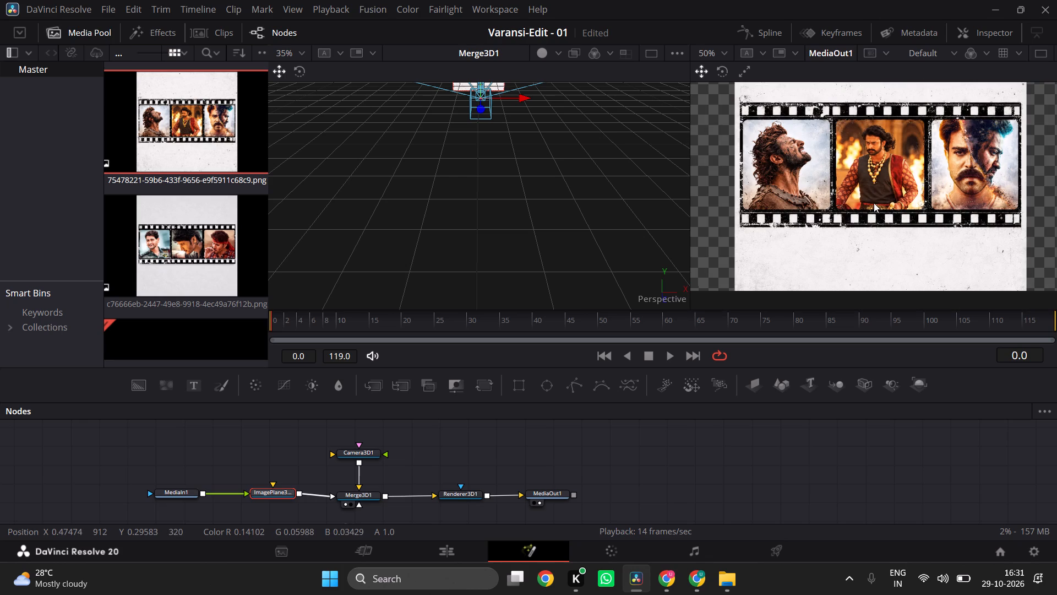
pyautogui.keyDown('ctrl'); pyautogui.scroll(-1, 874, 203); pyautogui.keyUp('ctrl')
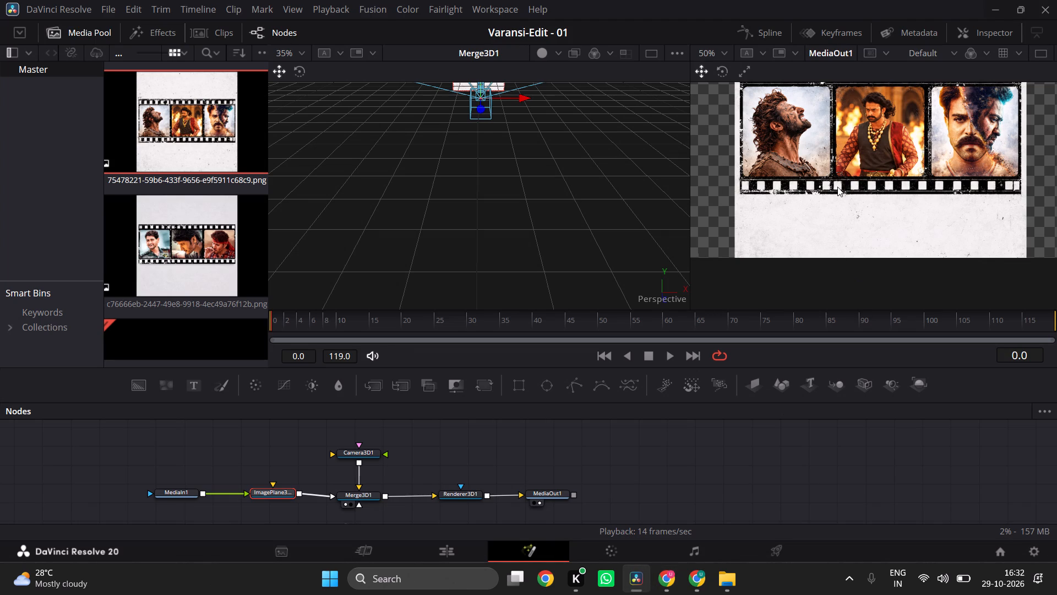
pyautogui.keyDown('ctrl'); pyautogui.scroll(-1, 837, 187); pyautogui.keyUp('ctrl')
pyautogui.scroll(2, 837, 187)
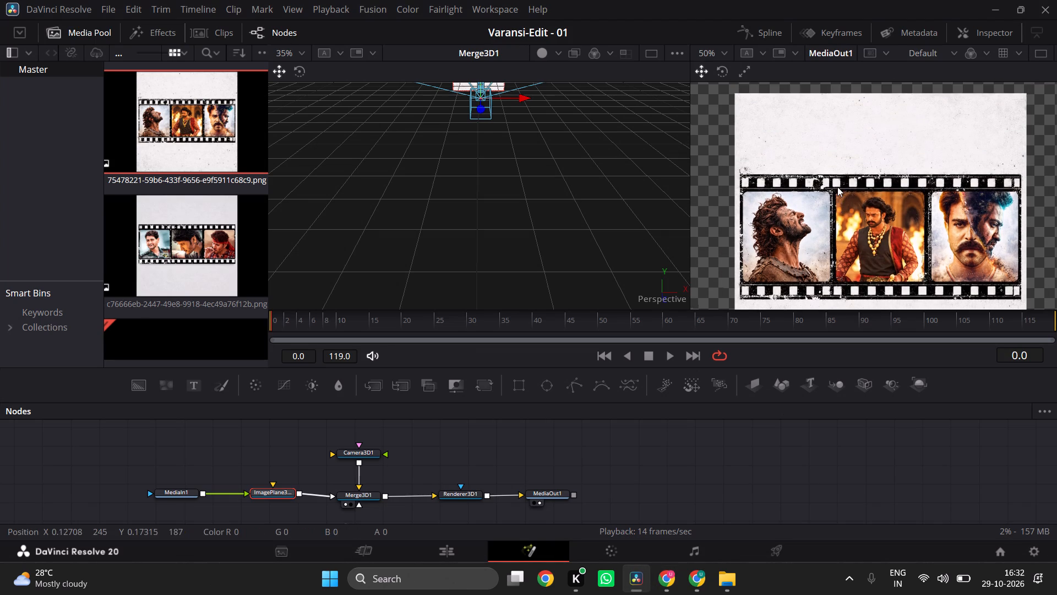
pyautogui.scroll(1, 837, 187)
pyautogui.scroll(-1, 837, 187)
pyautogui.scroll(1, 837, 187)
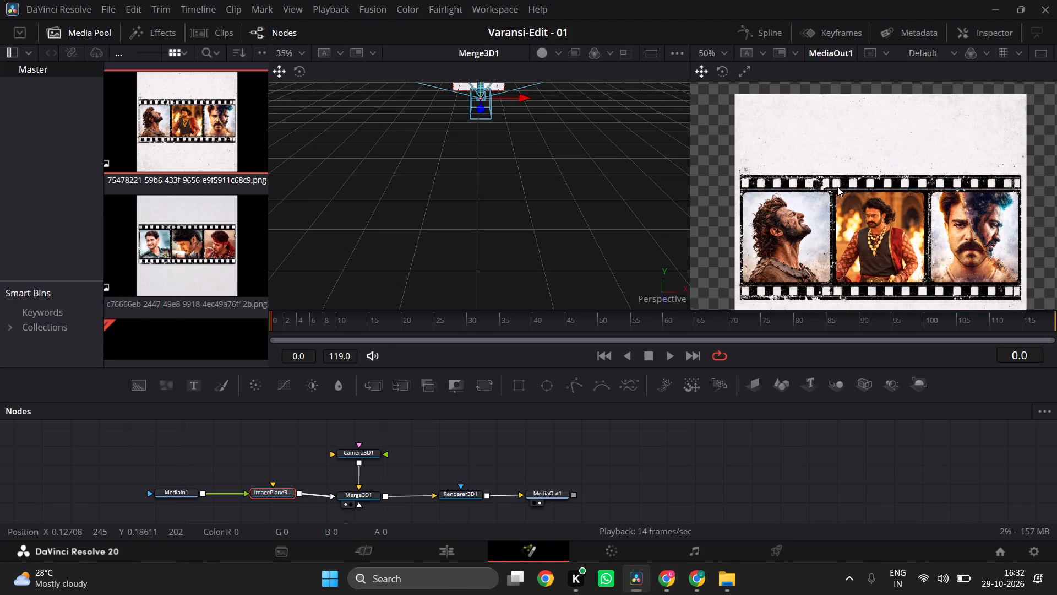
pyautogui.hscroll(-1, 837, 187)
pyautogui.hscroll(1, 837, 187)
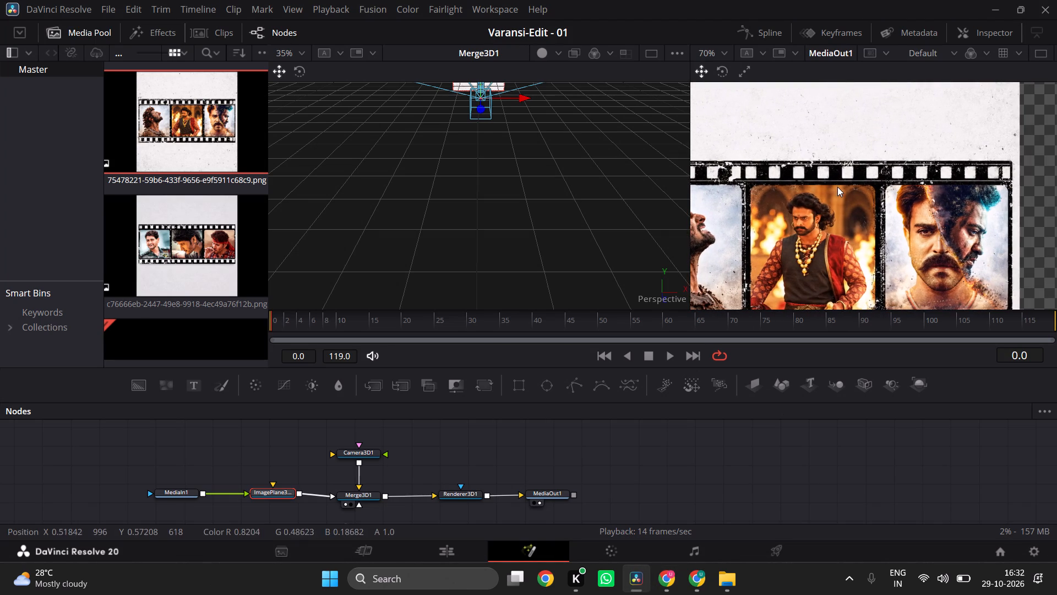
pyautogui.hscroll(2, 837, 187)
pyautogui.keyDown('ctrl'); pyautogui.scroll(-1, 837, 187); pyautogui.keyUp('ctrl')
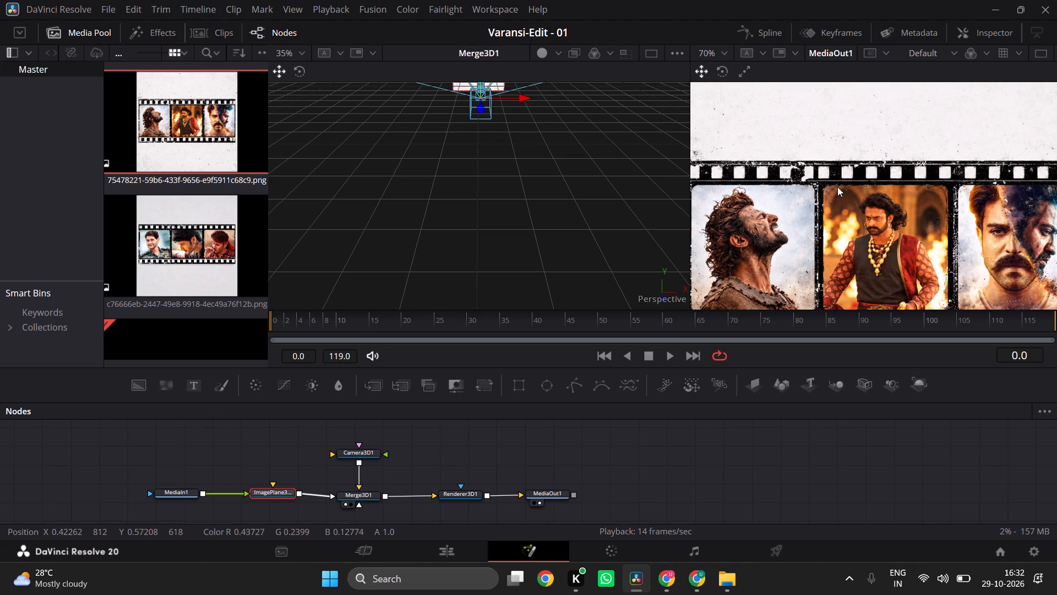
# Check the progress of the white background image in the ChatGPT conversation in Chrome and return to DaVinci Resolve.
pyautogui.keyDown('ctrl'); pyautogui.scroll(-1, 837, 187); pyautogui.keyUp('ctrl')
pyautogui.scroll(-1, 837, 187)
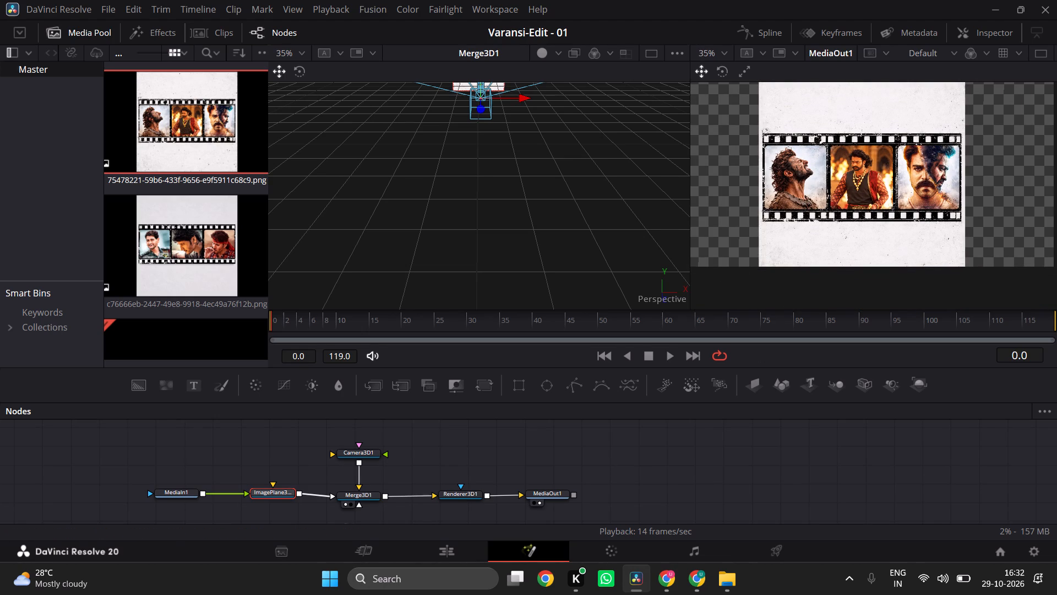
pyautogui.click(660, 583)
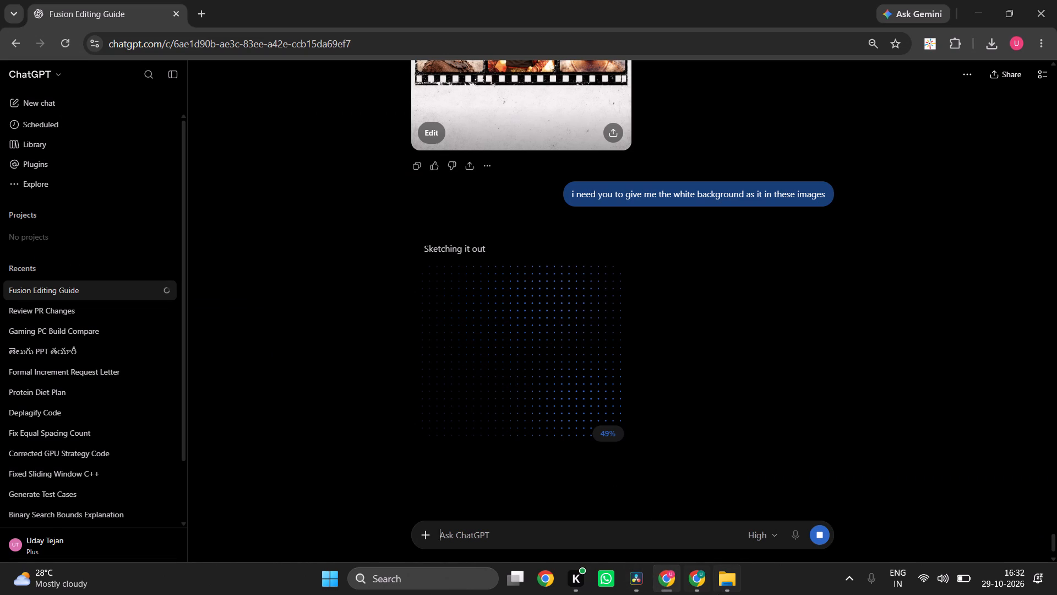
pyautogui.click(708, 585)
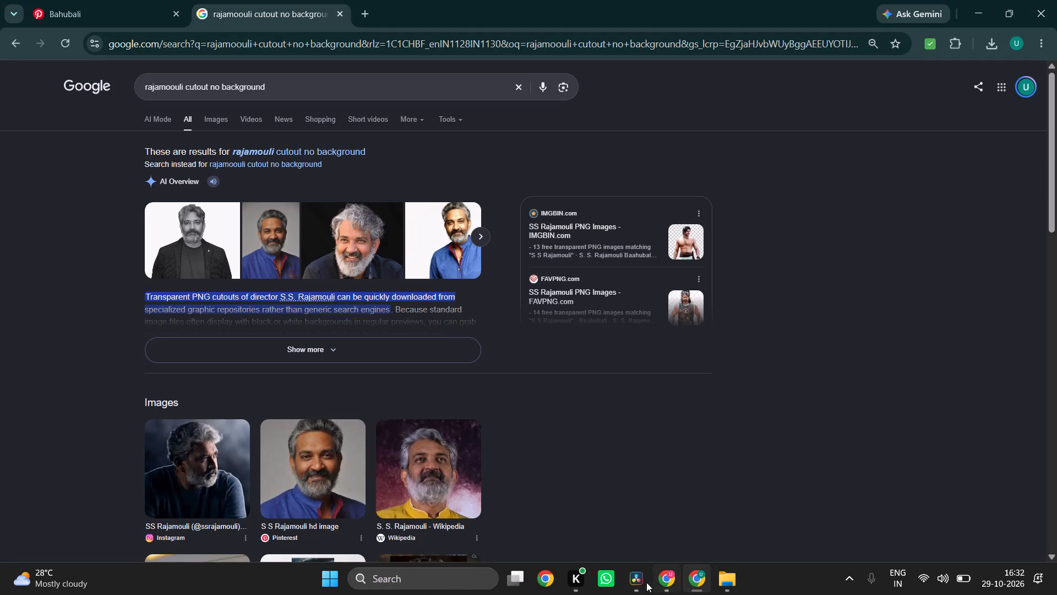
pyautogui.click(634, 575)
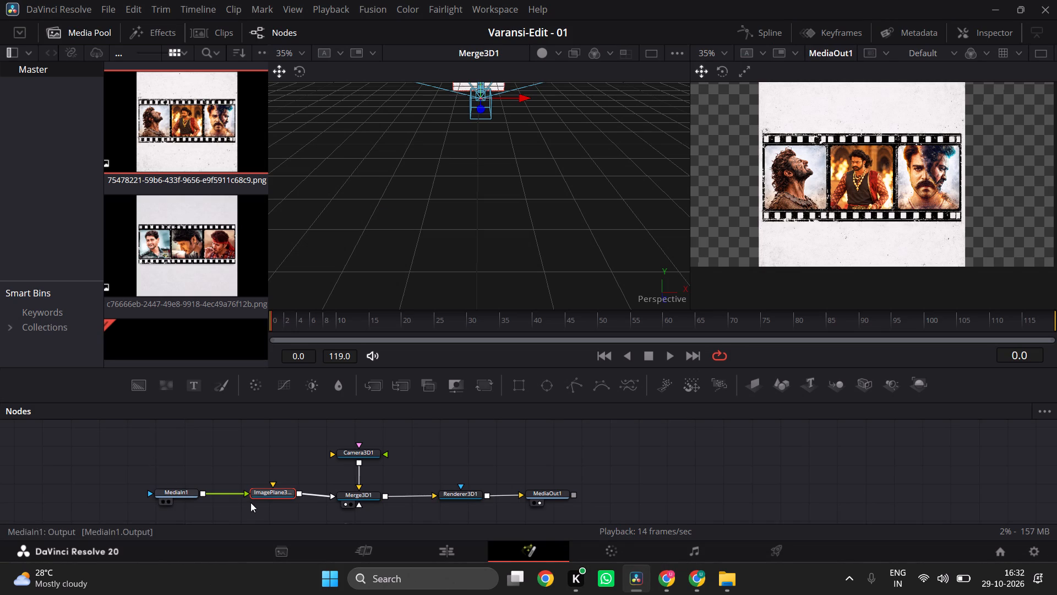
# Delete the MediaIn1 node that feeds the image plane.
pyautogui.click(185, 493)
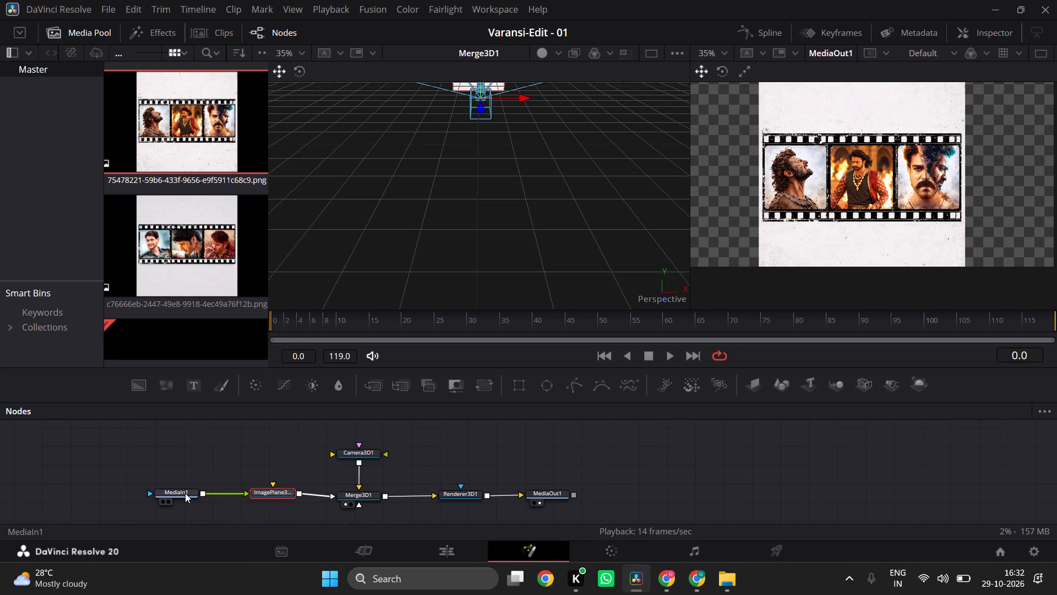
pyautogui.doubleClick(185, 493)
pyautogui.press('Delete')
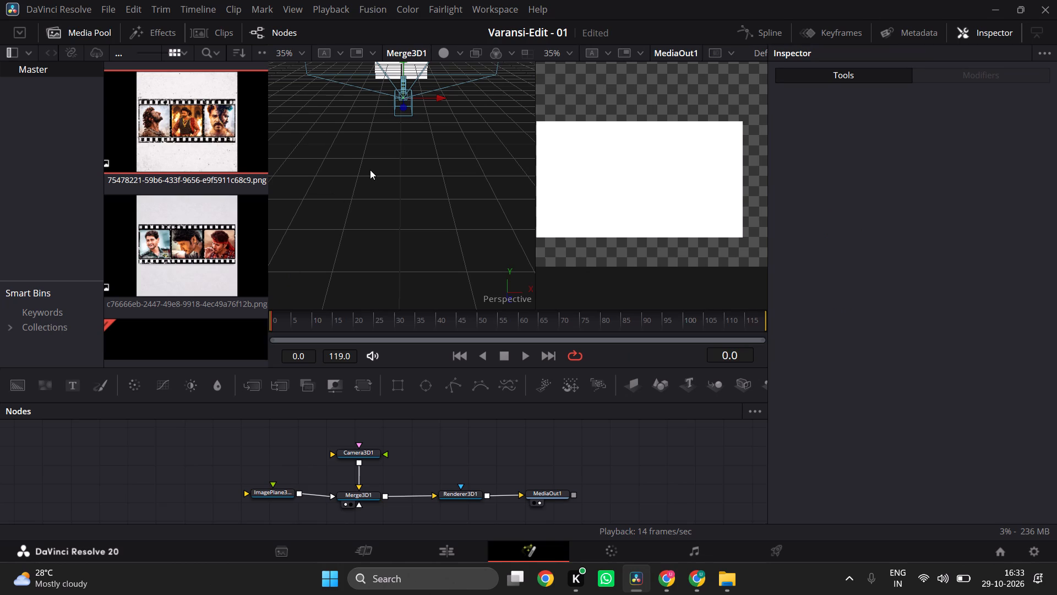
# Move the camera slightly back and lower relative to the image plane in the 3D scene.
pyautogui.moveTo(400, 98); pyautogui.dragTo(401, 120)
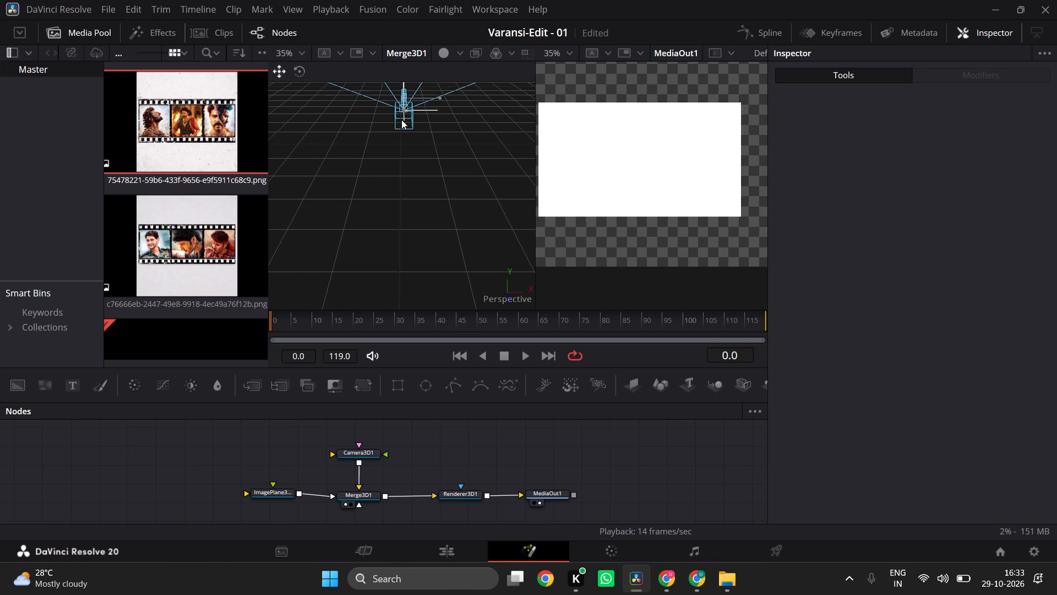
pyautogui.moveTo(401, 120); pyautogui.dragTo(404, 132)
# View the MediaOut1 render at 100% and close the Inspector to widen the viewers.
pyautogui.moveTo(629, 159); pyautogui.dragTo(651, 191)
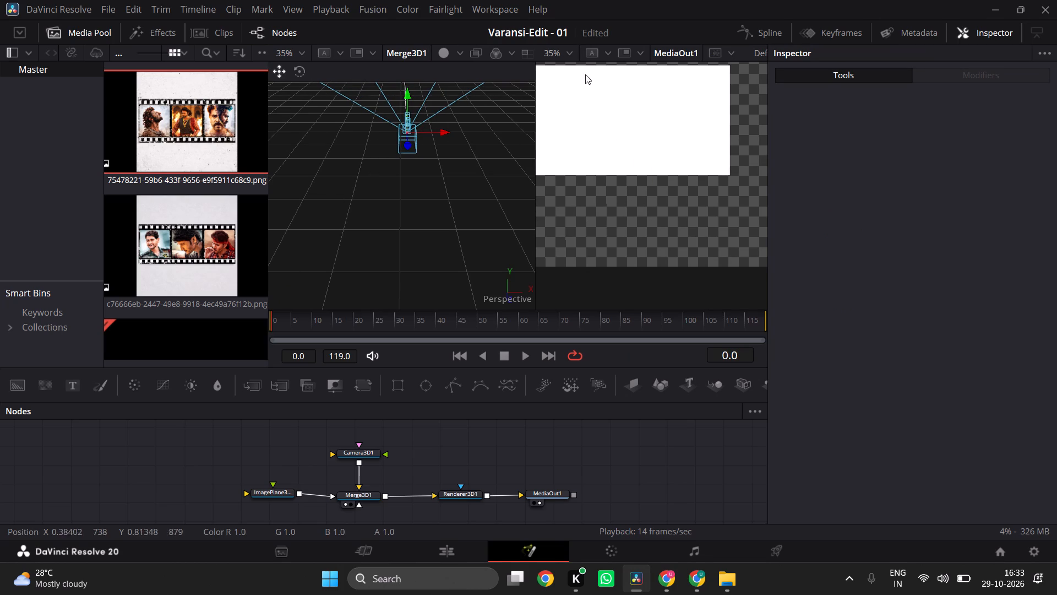
pyautogui.click(558, 48)
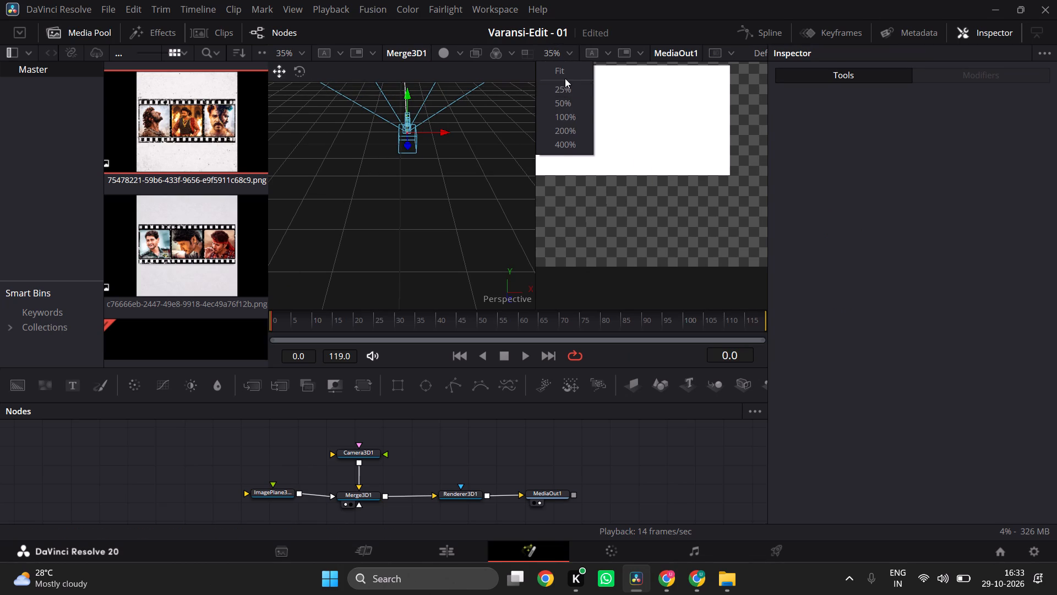
pyautogui.click(565, 116)
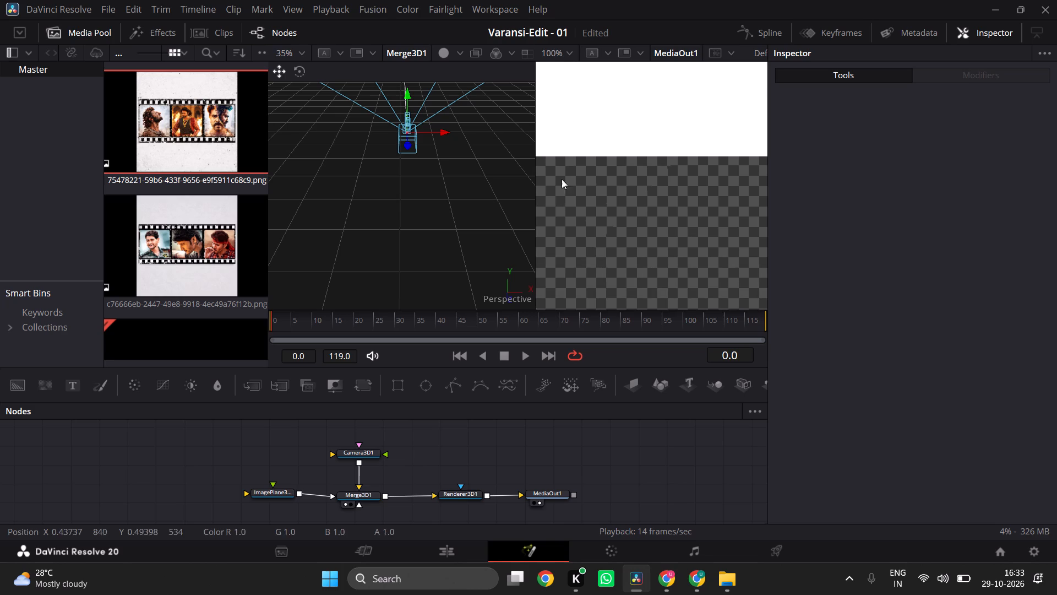
pyautogui.scroll(3, 630, 167)
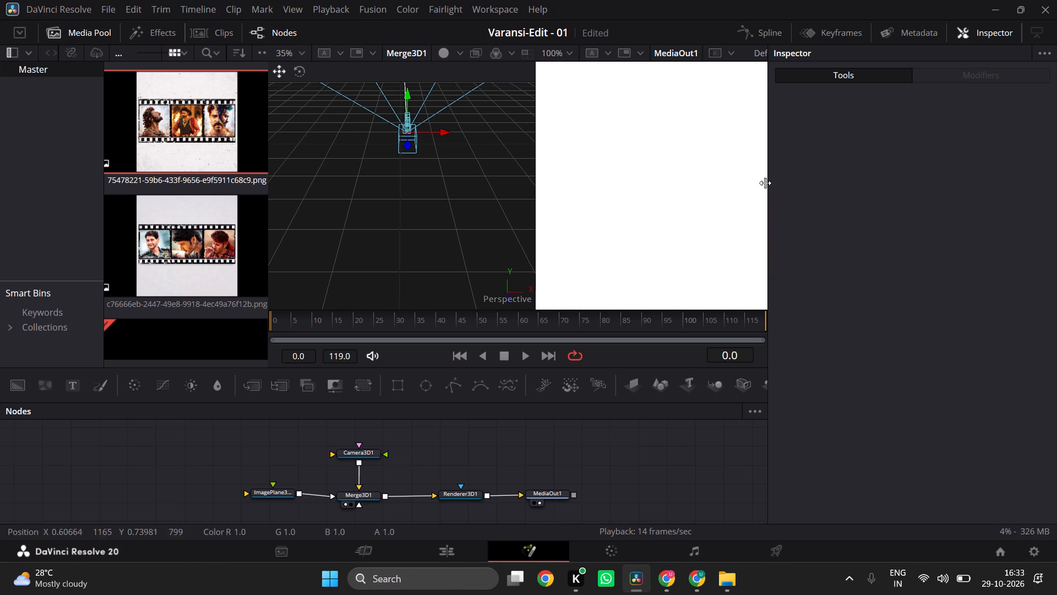
pyautogui.moveTo(765, 183); pyautogui.dragTo(863, 190)
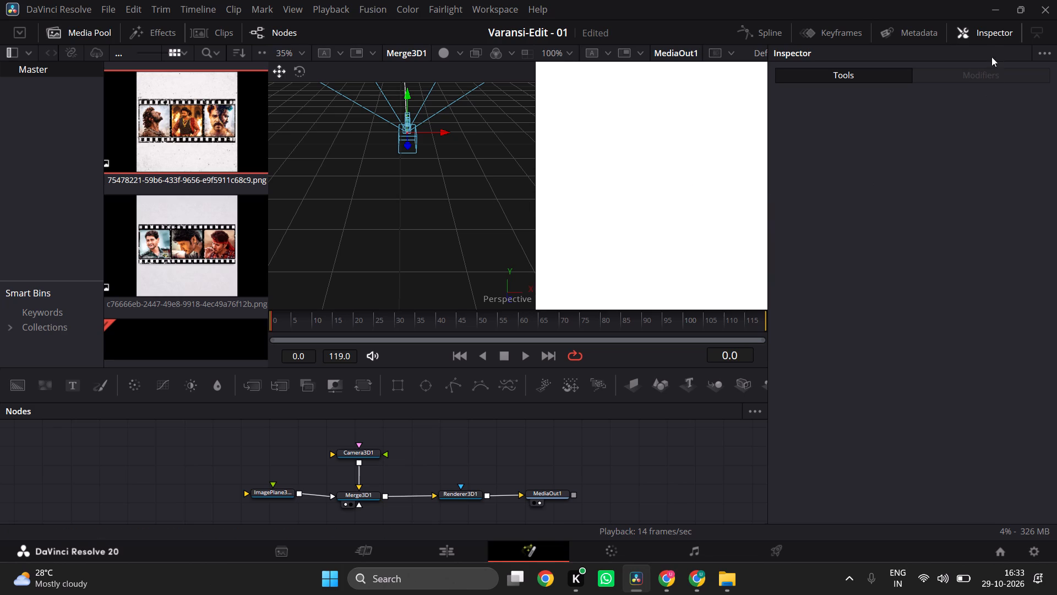
pyautogui.click(983, 35)
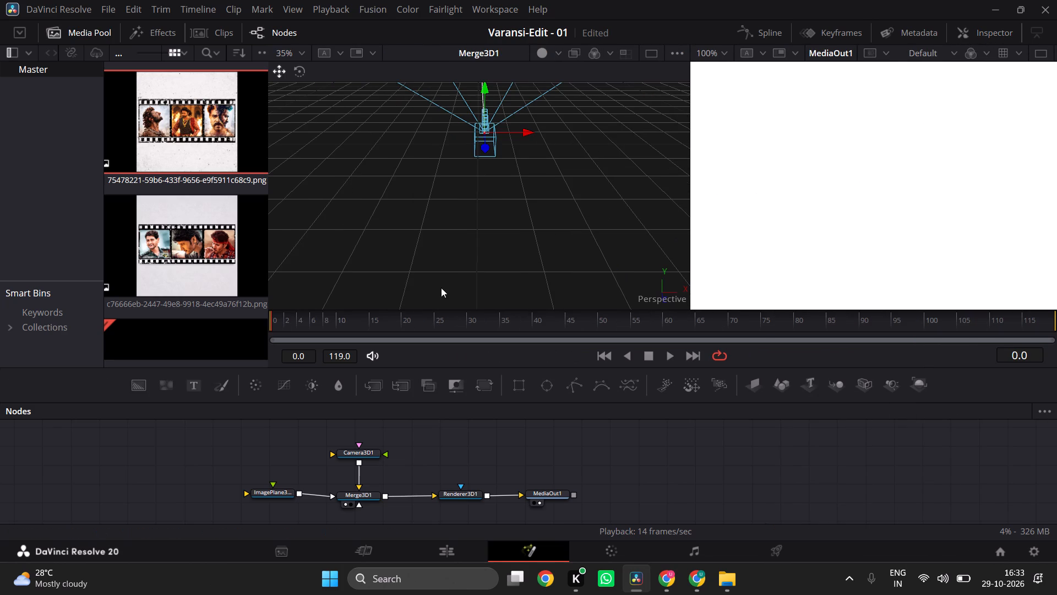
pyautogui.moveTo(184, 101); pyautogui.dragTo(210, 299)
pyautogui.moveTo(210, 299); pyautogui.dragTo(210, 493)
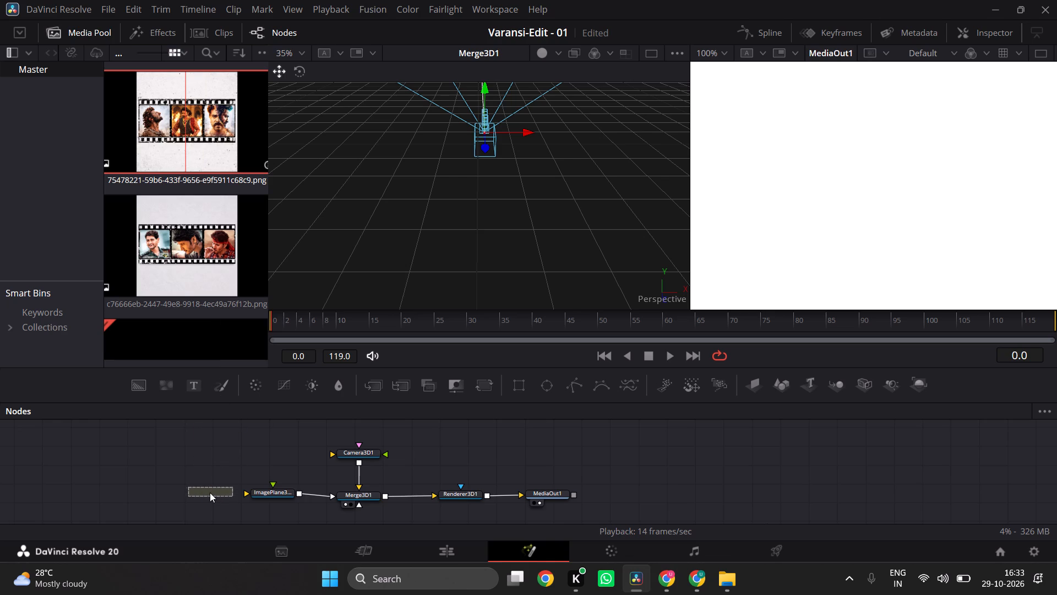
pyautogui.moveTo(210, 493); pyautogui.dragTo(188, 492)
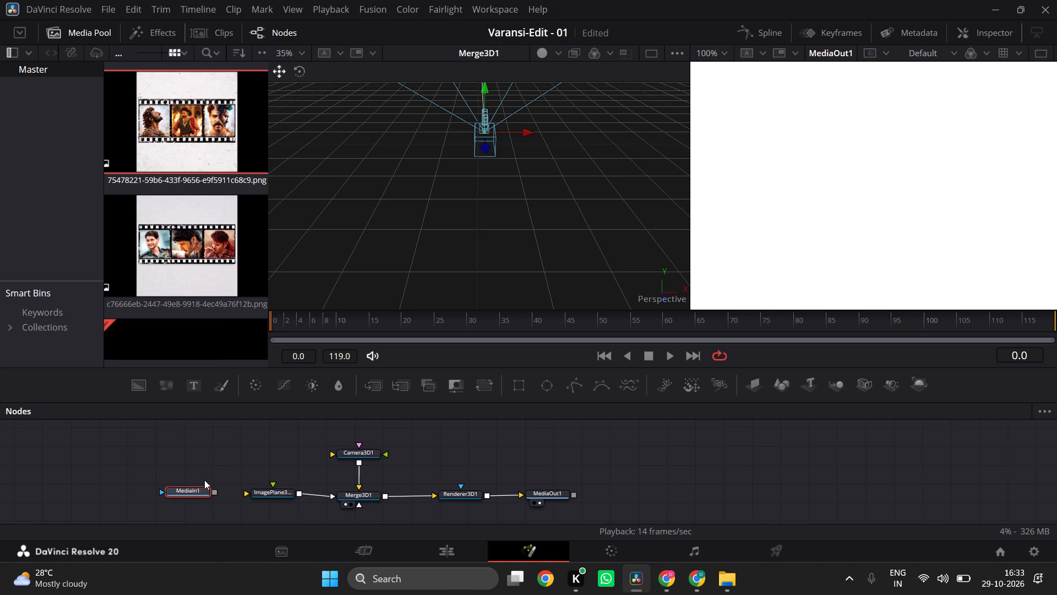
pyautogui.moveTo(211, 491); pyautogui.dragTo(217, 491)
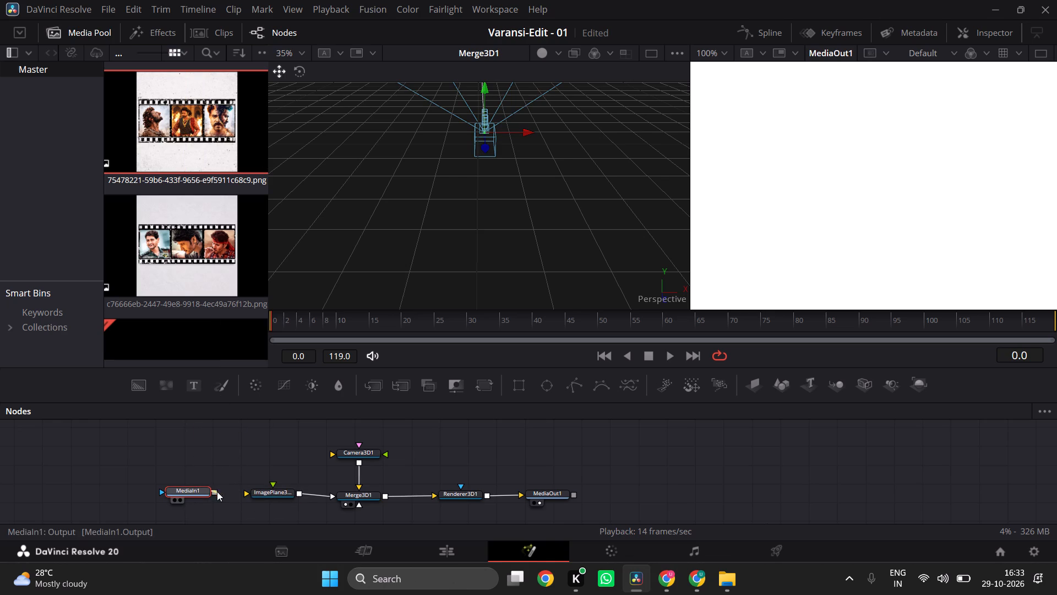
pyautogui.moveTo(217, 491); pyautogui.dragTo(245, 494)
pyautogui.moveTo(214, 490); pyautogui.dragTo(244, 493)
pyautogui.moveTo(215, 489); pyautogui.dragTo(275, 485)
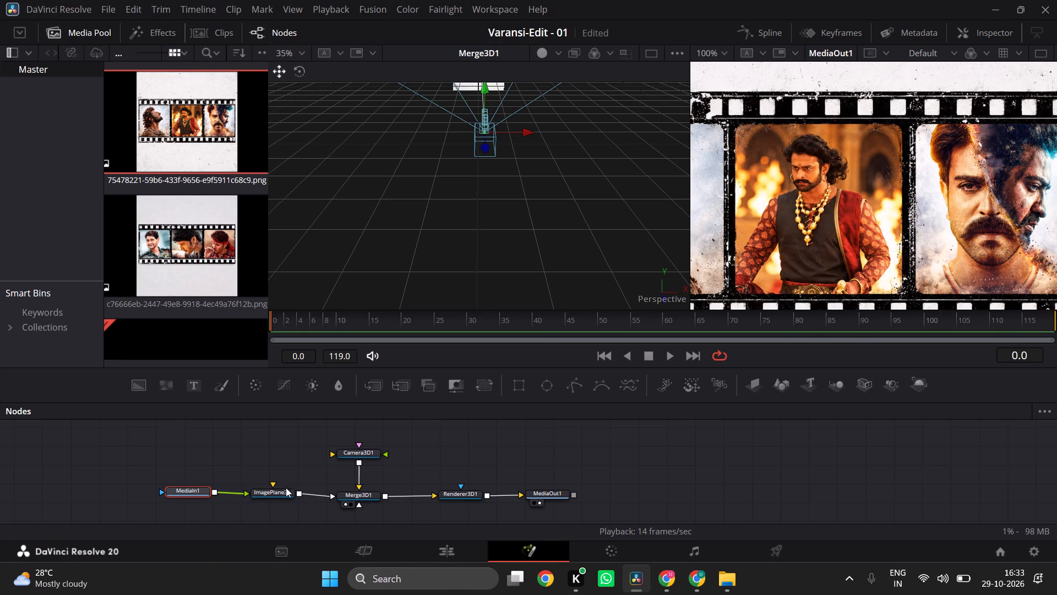
# Examine the film strip and its white background in the MediaOut1 render at 100% and 50% zoom.
pyautogui.scroll(-1, 893, 162)
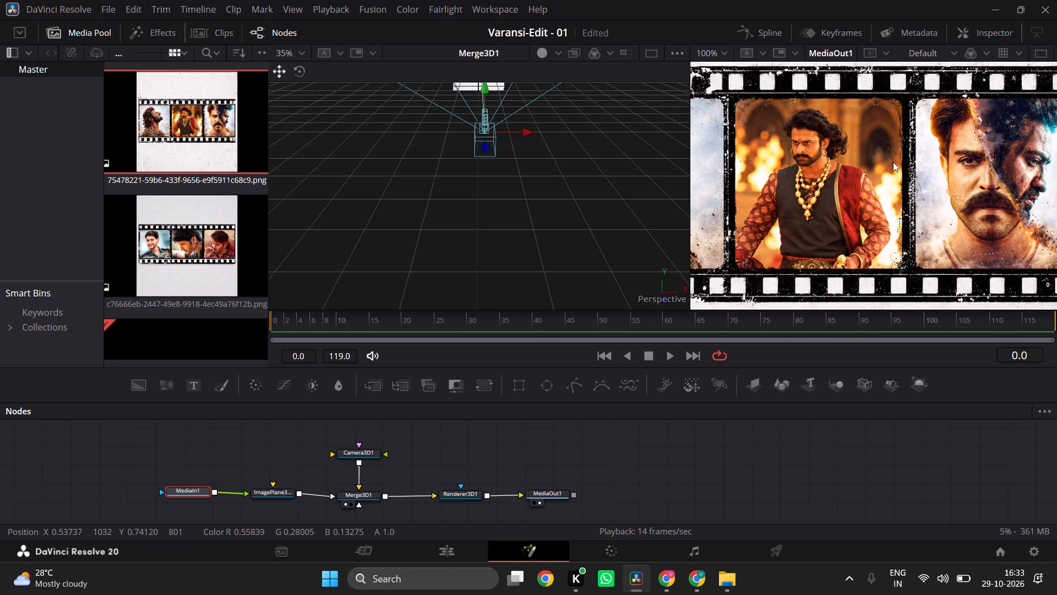
pyautogui.keyDown('ctrl'); pyautogui.scroll(-2, 893, 162); pyautogui.keyUp('ctrl')
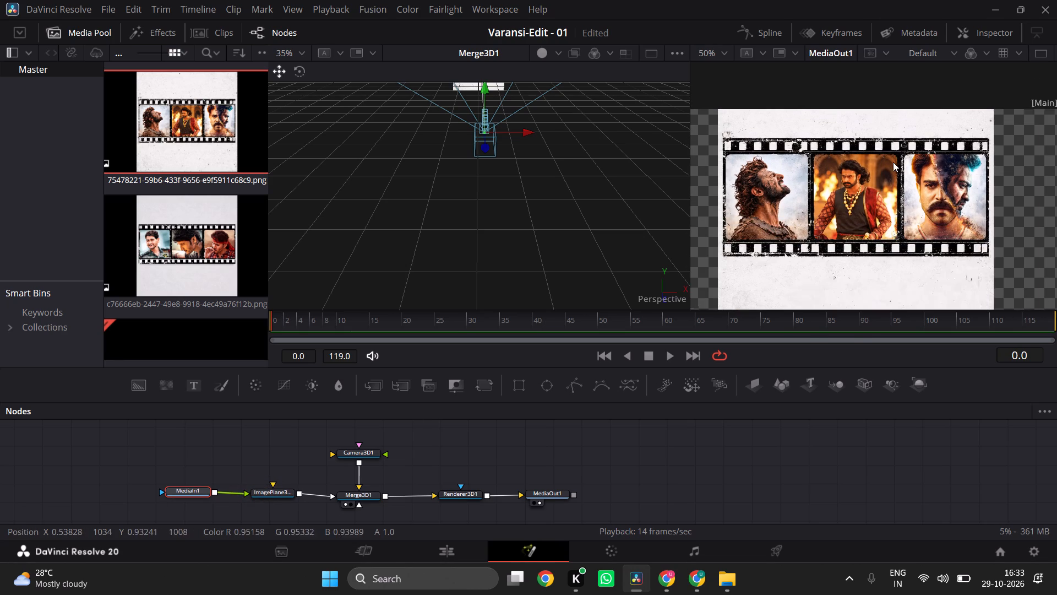
pyautogui.keyDown('ctrl'); pyautogui.scroll(1, 893, 162); pyautogui.keyUp('ctrl')
pyautogui.scroll(1, 893, 162)
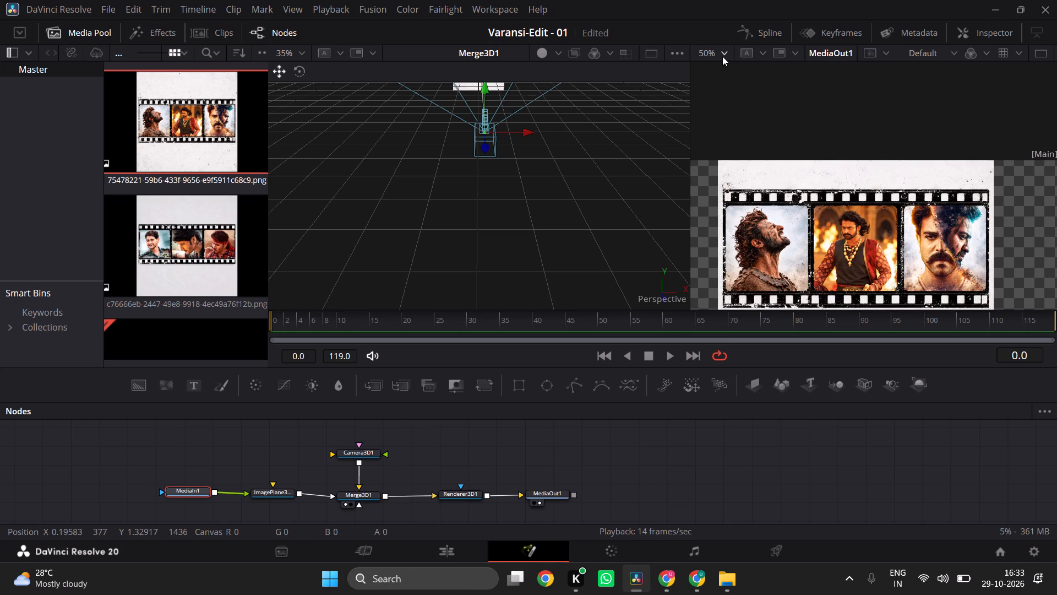
pyautogui.click(718, 56)
pyautogui.scroll(-1, 789, 212)
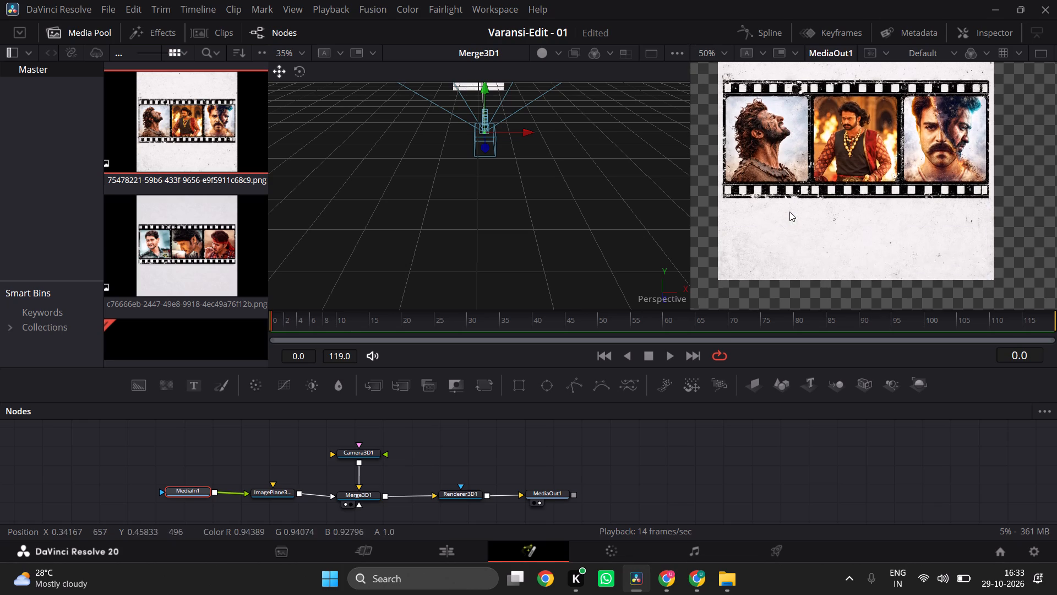
pyautogui.scroll(-1, 789, 212)
pyautogui.scroll(1, 789, 212)
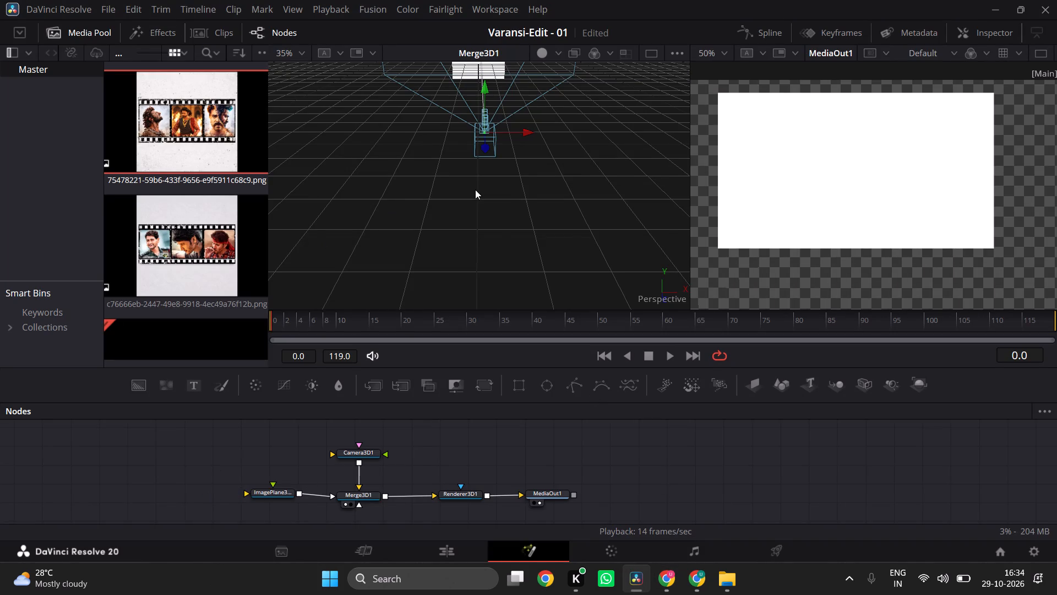
# Add the film-strip image c76666eb-2447-49e8-9918-4ec49a76f12b.png to the node graph and connect it to the image plane's input.
pyautogui.scroll(1, 475, 190)
pyautogui.scroll(-1, 466, 150)
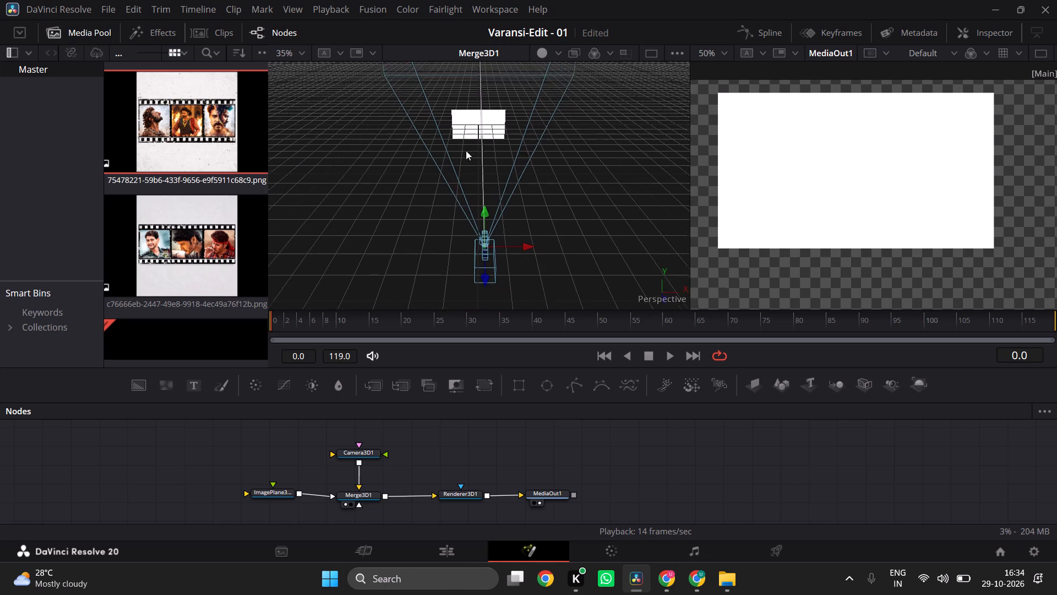
pyautogui.scroll(-1, 466, 150)
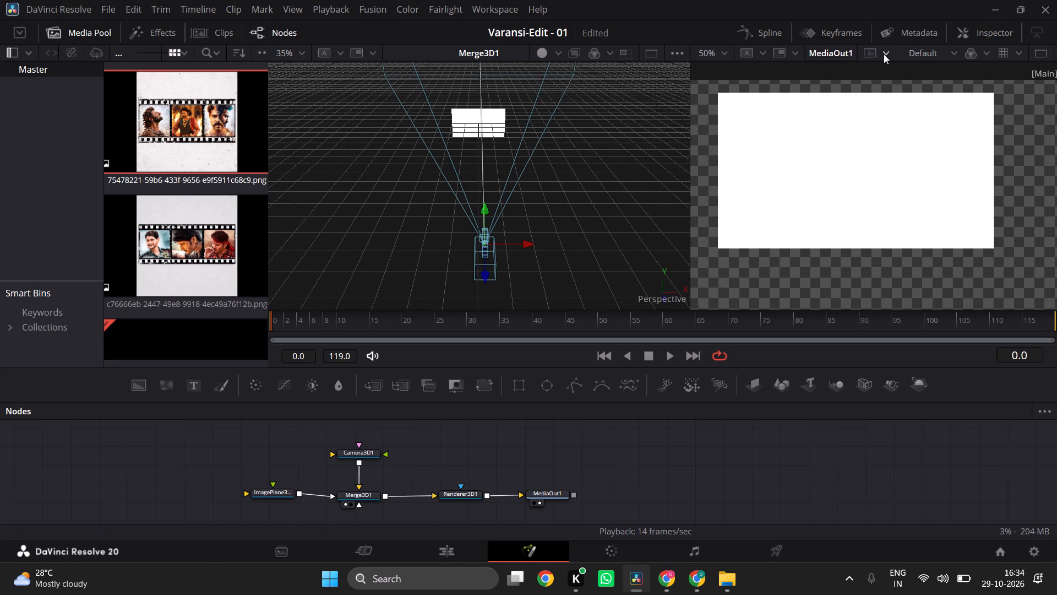
pyautogui.click(726, 50)
pyautogui.click(722, 121)
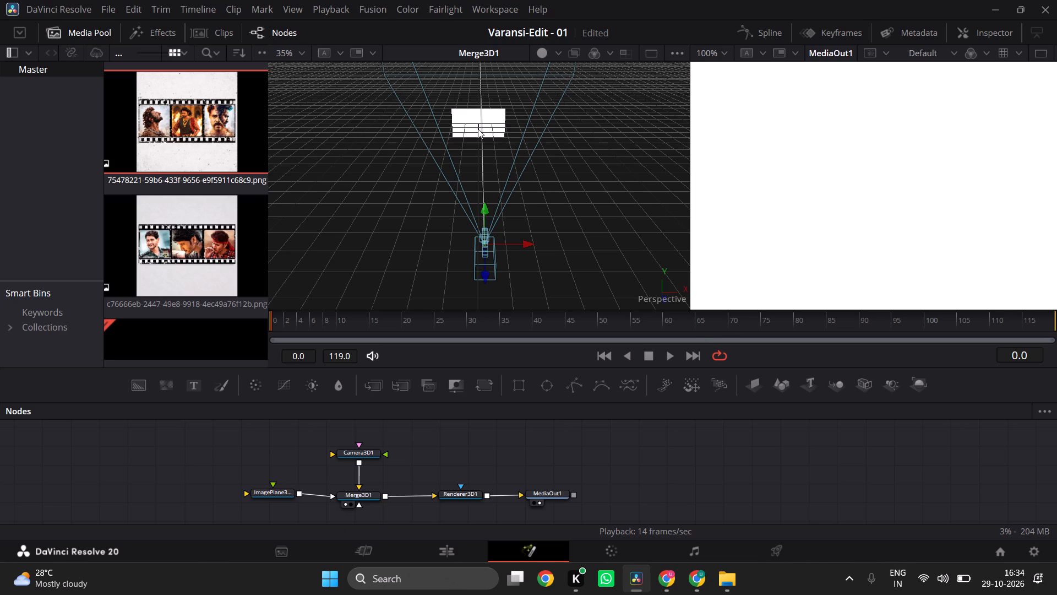
pyautogui.click(273, 498)
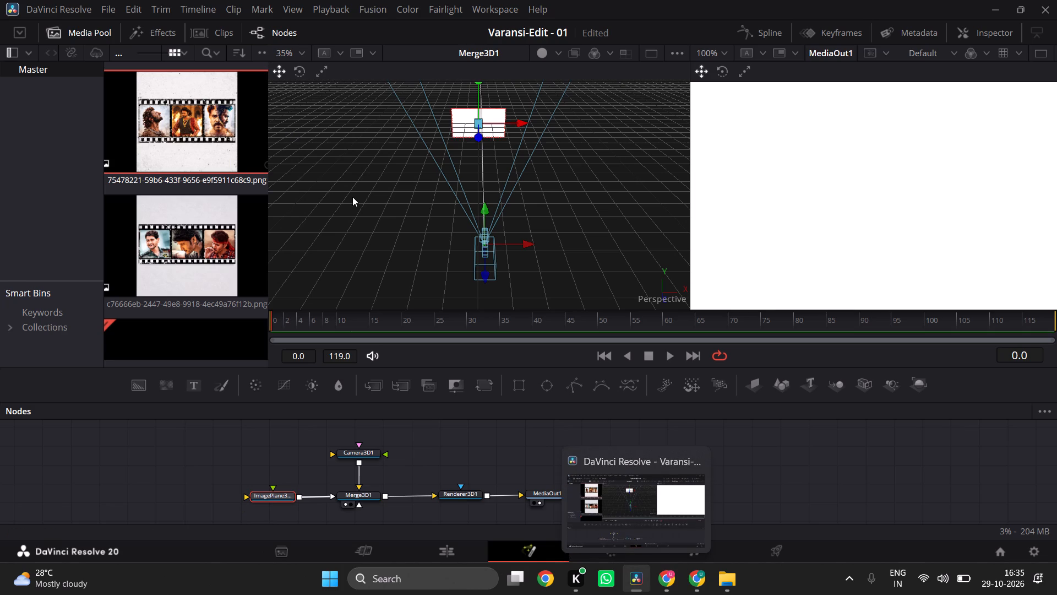
pyautogui.click(189, 215)
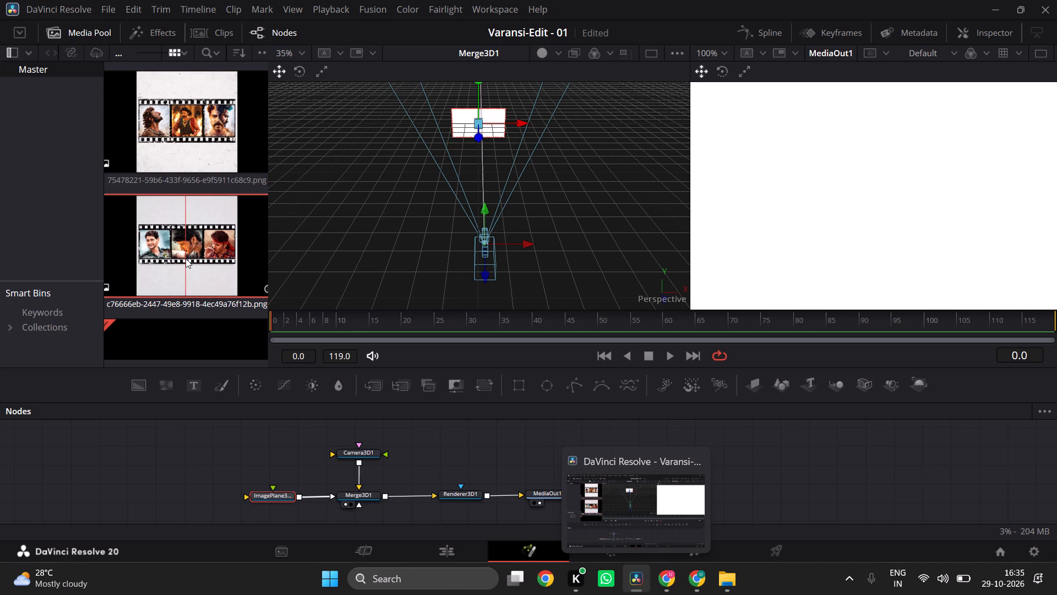
pyautogui.moveTo(180, 254); pyautogui.dragTo(179, 495)
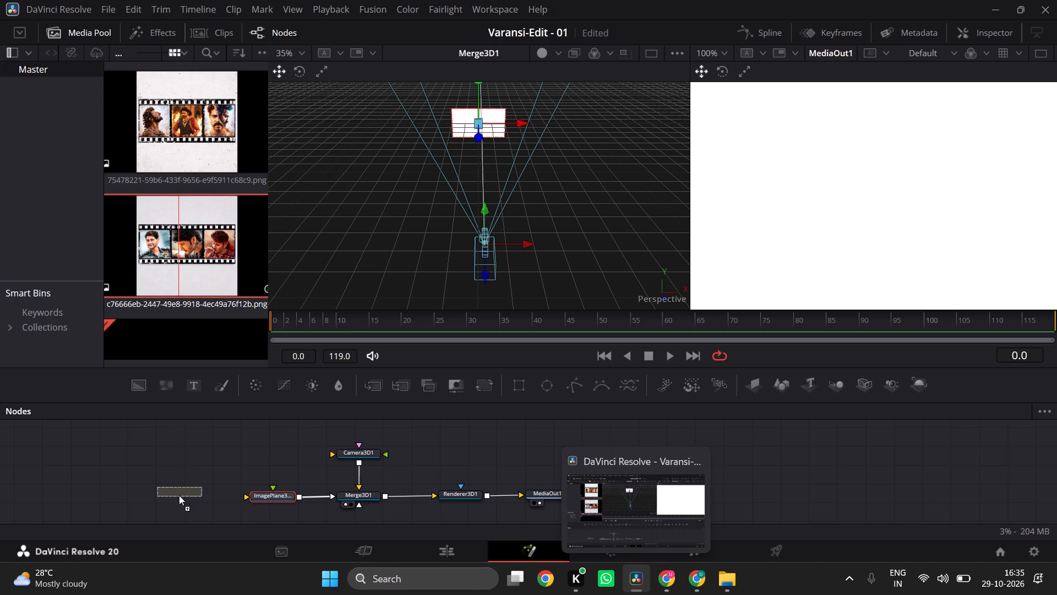
pyautogui.moveTo(179, 495); pyautogui.dragTo(179, 514)
pyautogui.moveTo(190, 494); pyautogui.dragTo(185, 480)
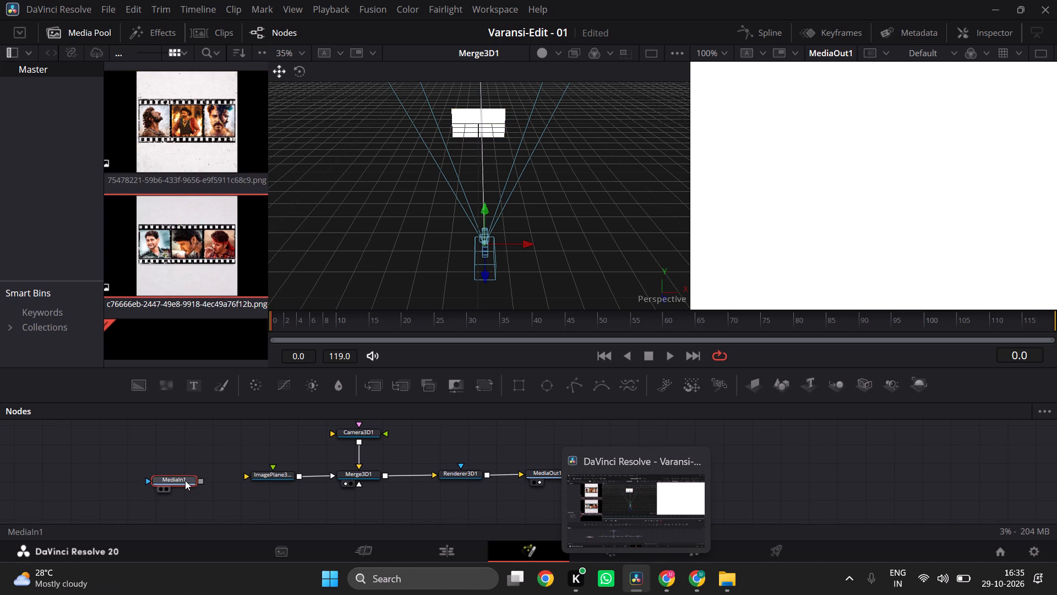
pyautogui.moveTo(185, 480); pyautogui.dragTo(179, 475)
pyautogui.moveTo(195, 474); pyautogui.dragTo(203, 474)
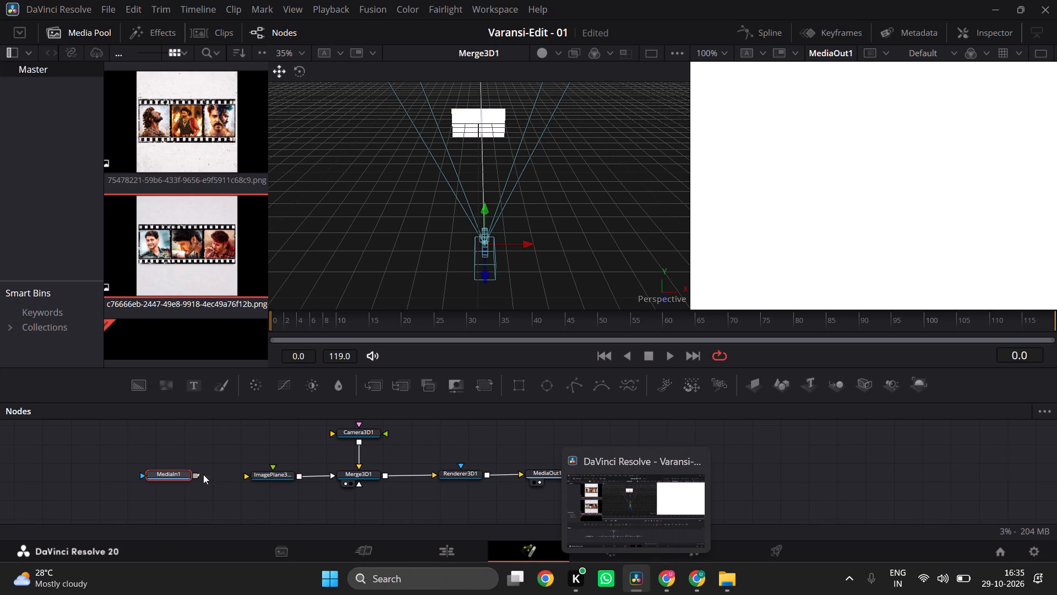
pyautogui.moveTo(203, 474); pyautogui.dragTo(271, 468)
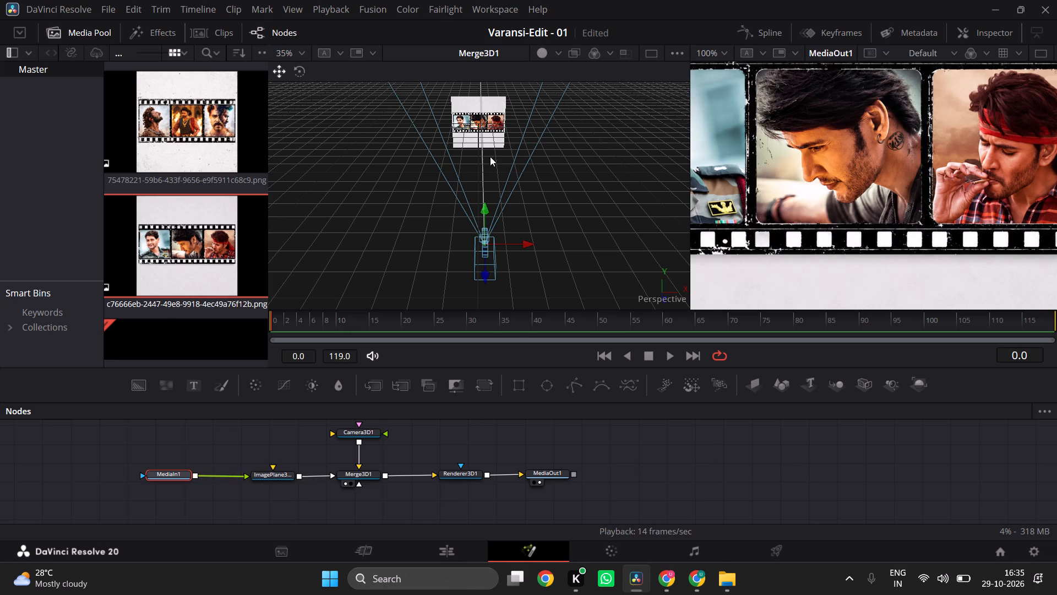
# Move the film-strip image plane slightly upward in the Merge3D1 perspective view.
pyautogui.moveTo(471, 120); pyautogui.dragTo(473, 133)
pyautogui.moveTo(473, 133); pyautogui.dragTo(473, 135)
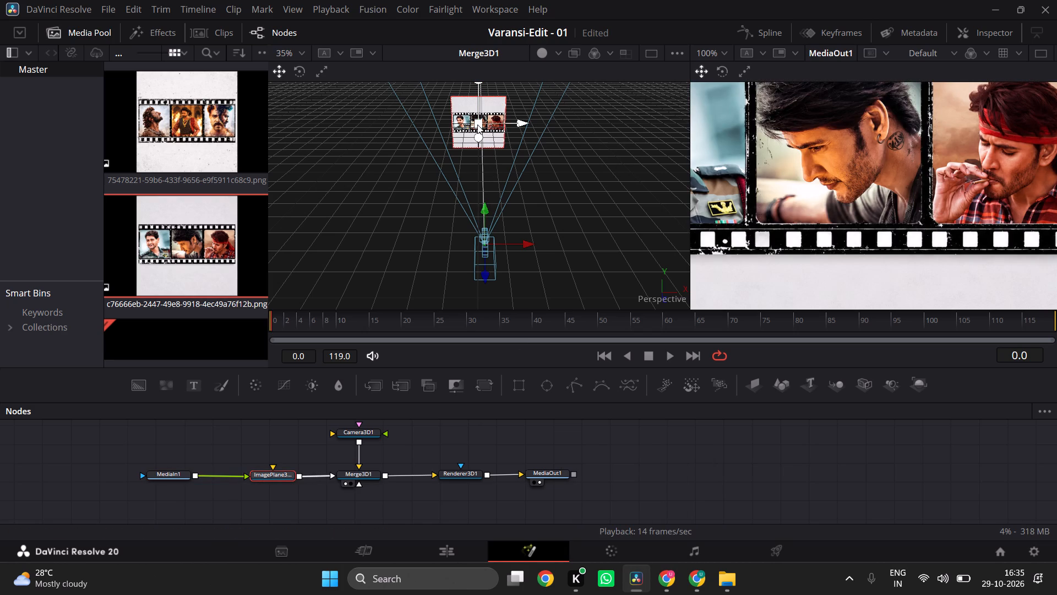
pyautogui.moveTo(477, 125); pyautogui.dragTo(483, 113)
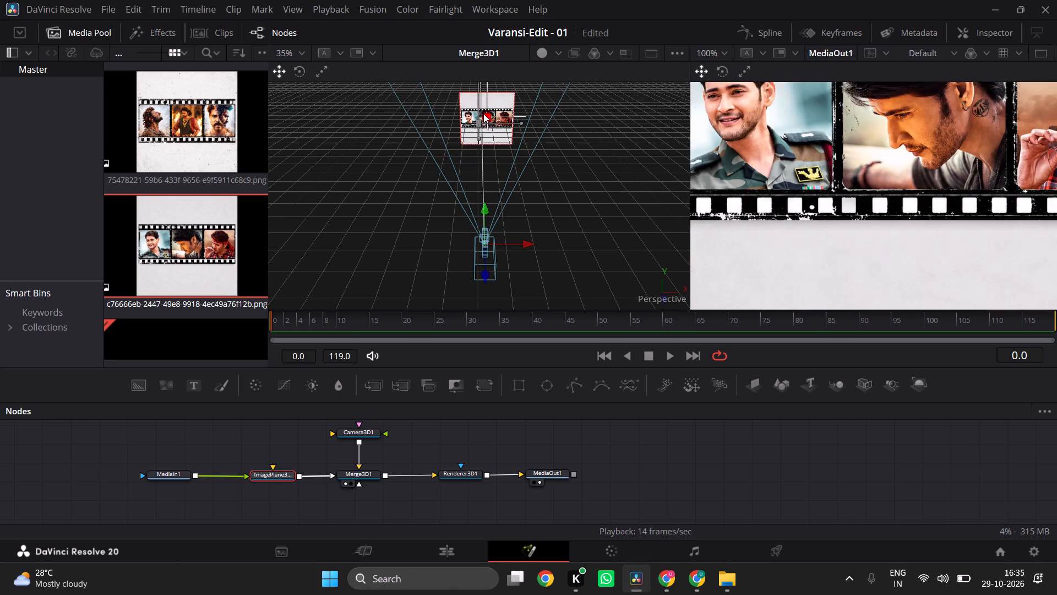
pyautogui.moveTo(483, 113); pyautogui.dragTo(478, 115)
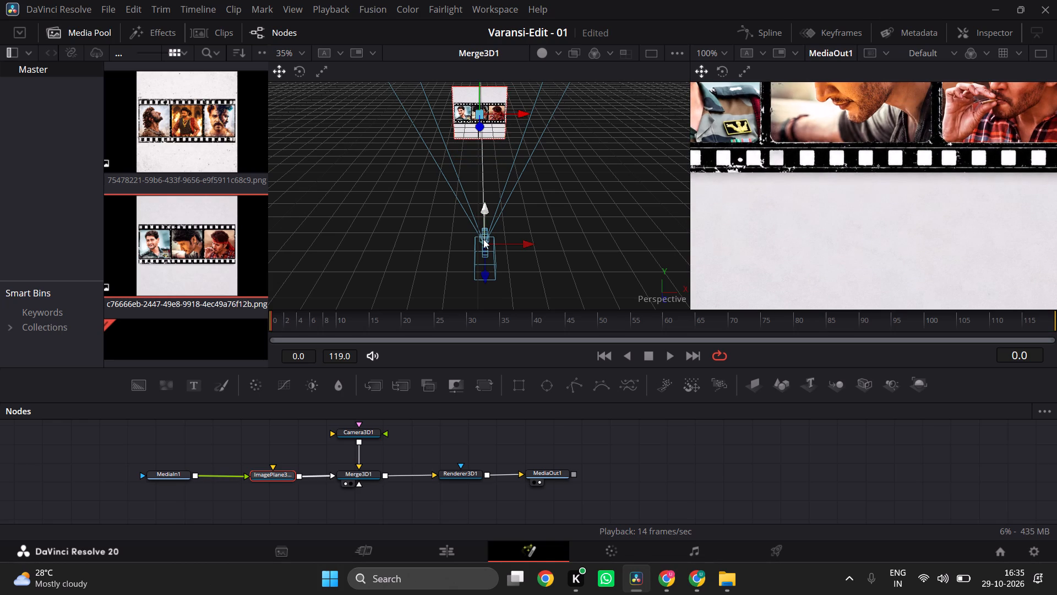
# Raise Camera3D1 slightly and pull it back from the image plane until the film strip's full width fits in the MediaOut1 render.
pyautogui.moveTo(483, 239); pyautogui.dragTo(454, 211)
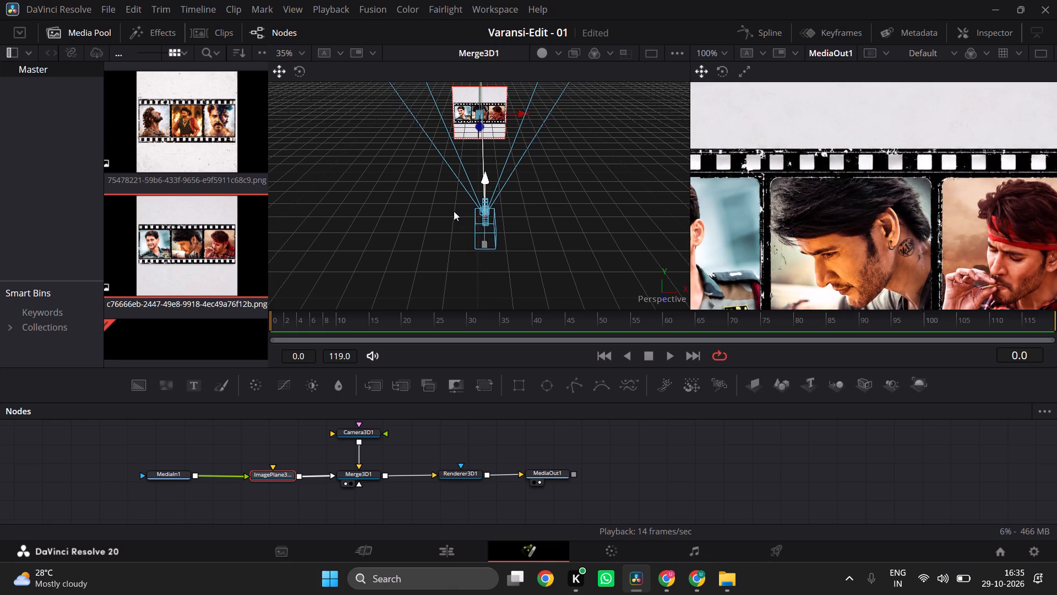
pyautogui.moveTo(454, 211); pyautogui.dragTo(457, 213)
pyautogui.moveTo(482, 241); pyautogui.dragTo(473, 222)
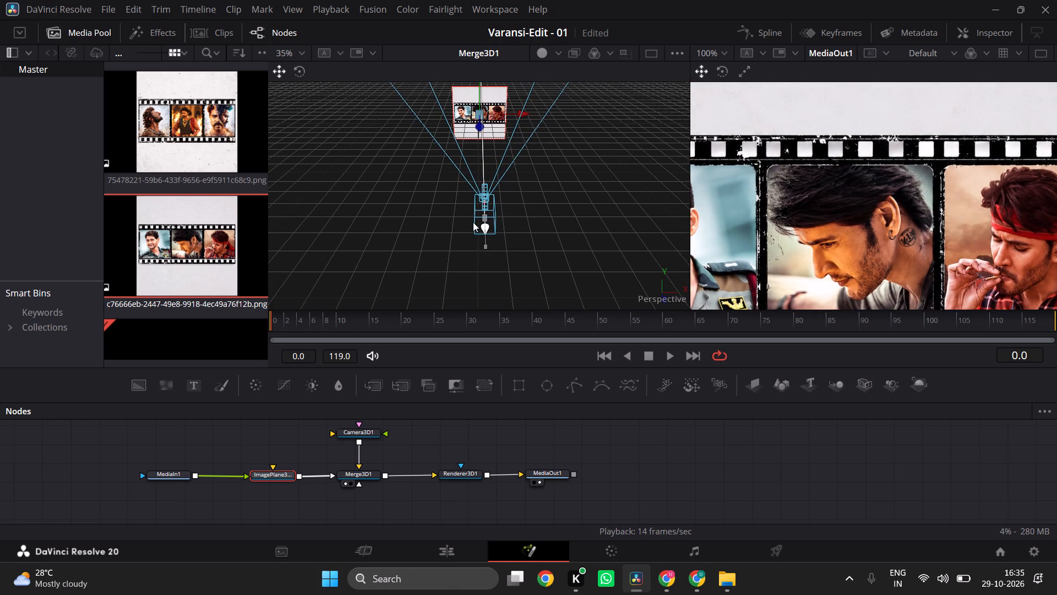
pyautogui.moveTo(473, 222); pyautogui.dragTo(472, 284)
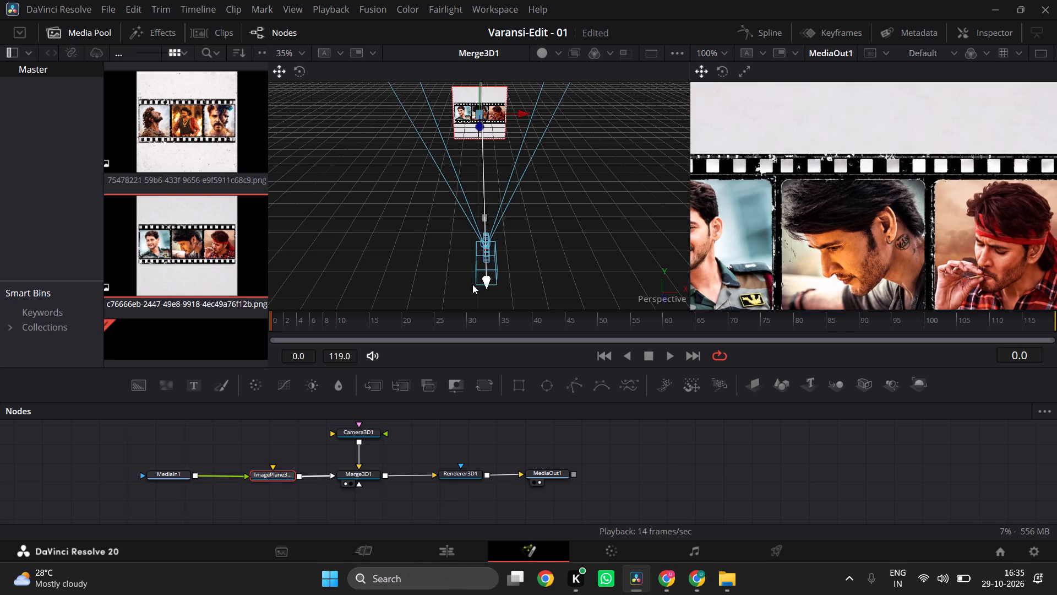
pyautogui.moveTo(472, 284); pyautogui.dragTo(451, 347)
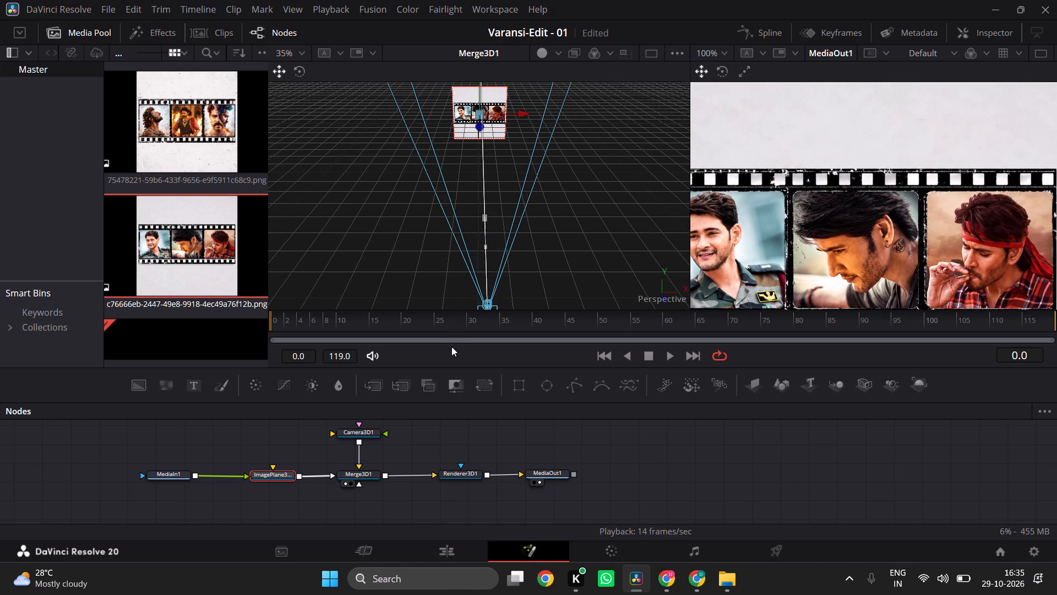
pyautogui.moveTo(451, 347); pyautogui.dragTo(464, 391)
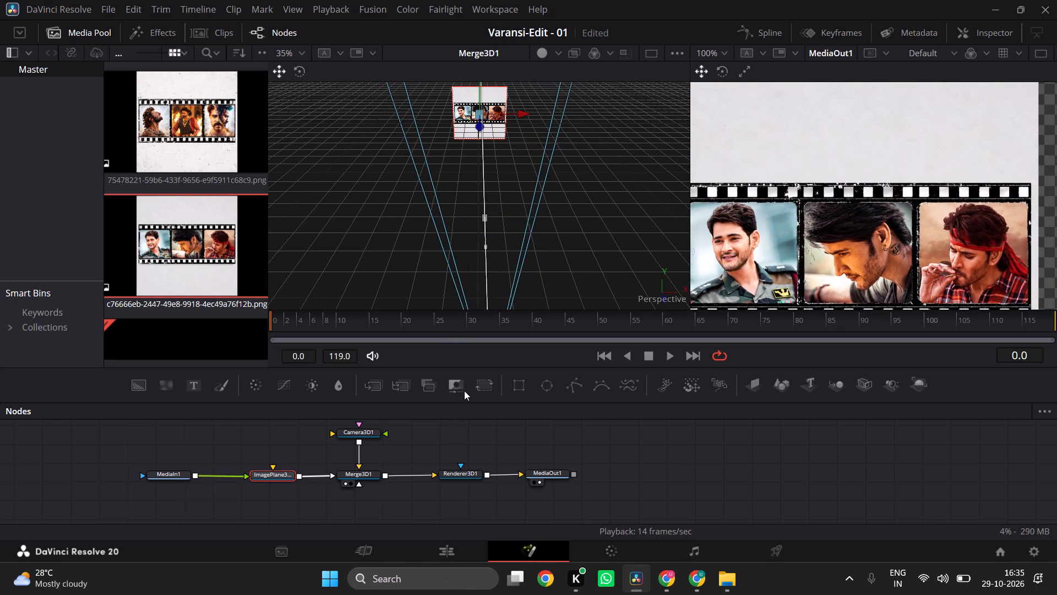
pyautogui.moveTo(464, 391); pyautogui.dragTo(456, 594)
pyautogui.click(456, 594)
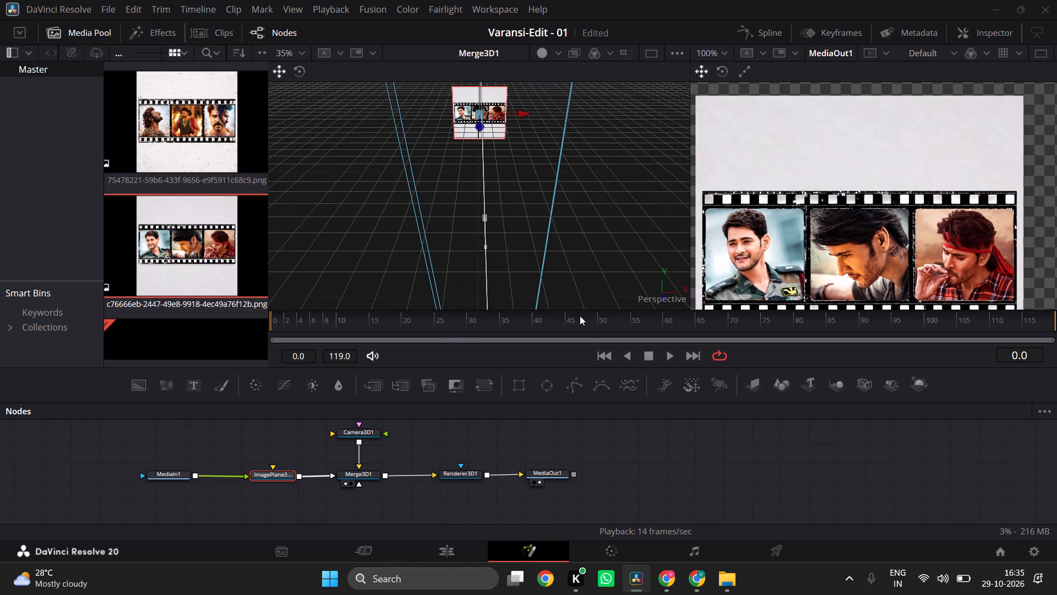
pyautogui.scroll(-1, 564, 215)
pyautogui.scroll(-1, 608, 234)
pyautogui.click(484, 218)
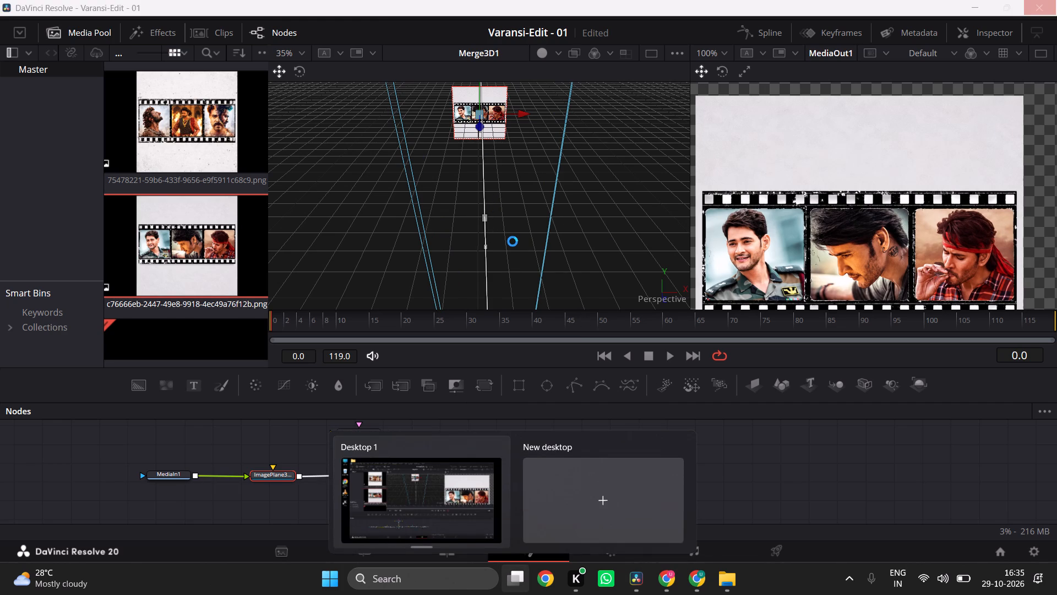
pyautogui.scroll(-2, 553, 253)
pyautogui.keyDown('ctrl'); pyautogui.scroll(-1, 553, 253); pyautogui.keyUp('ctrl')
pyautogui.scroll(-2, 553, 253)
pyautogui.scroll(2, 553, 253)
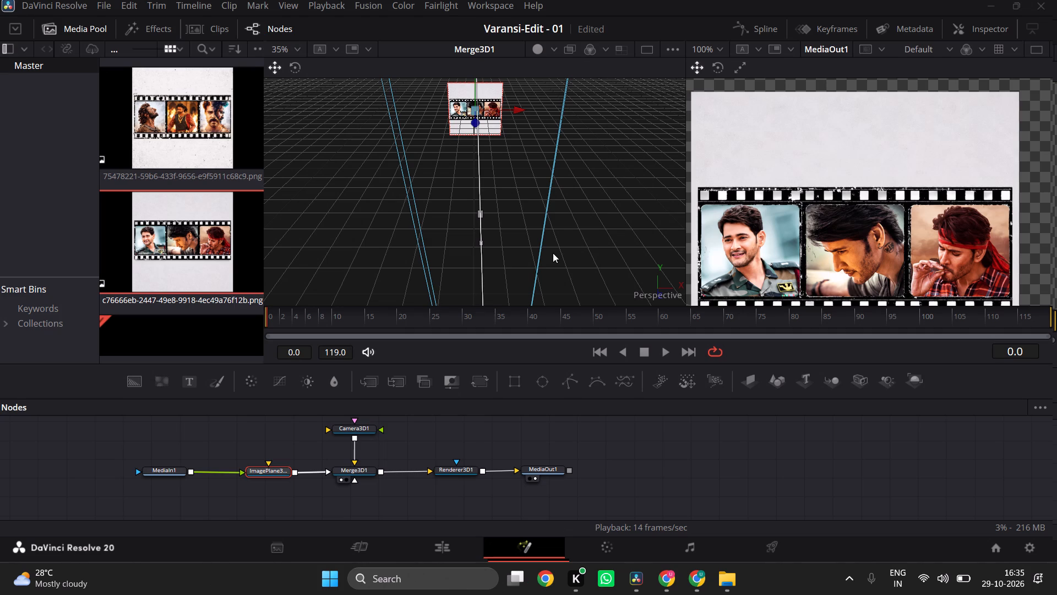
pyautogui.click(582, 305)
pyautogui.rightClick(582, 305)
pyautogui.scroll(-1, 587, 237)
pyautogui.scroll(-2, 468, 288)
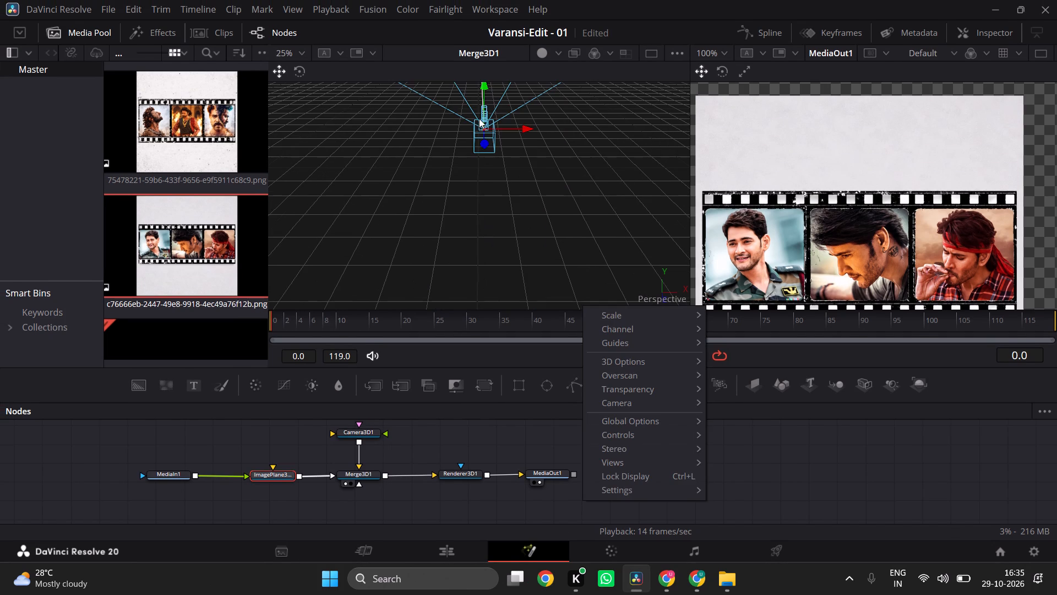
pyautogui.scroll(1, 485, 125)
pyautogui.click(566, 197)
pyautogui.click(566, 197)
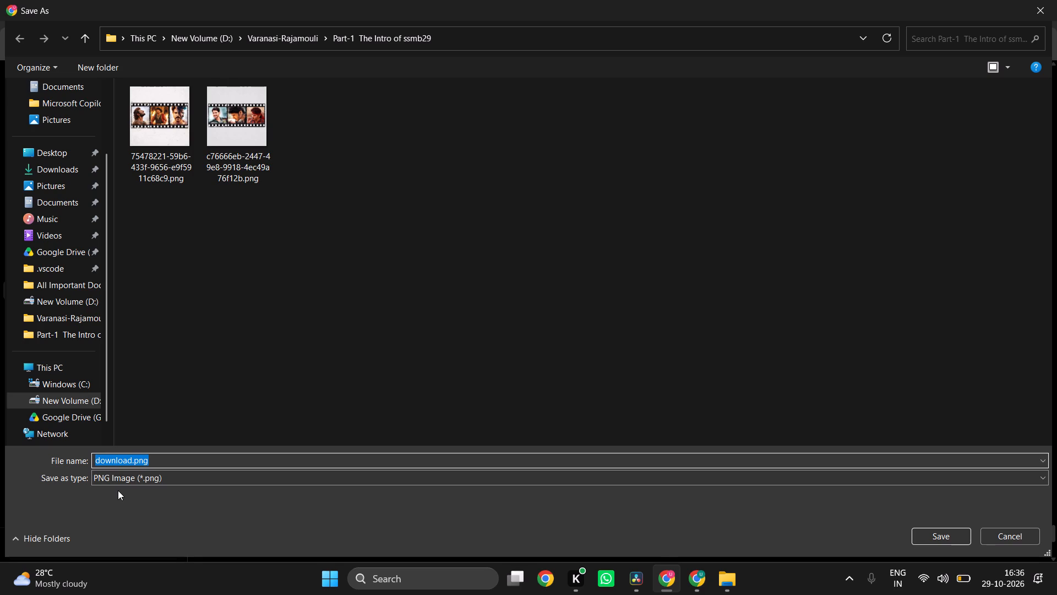
pyautogui.click(50, 336)
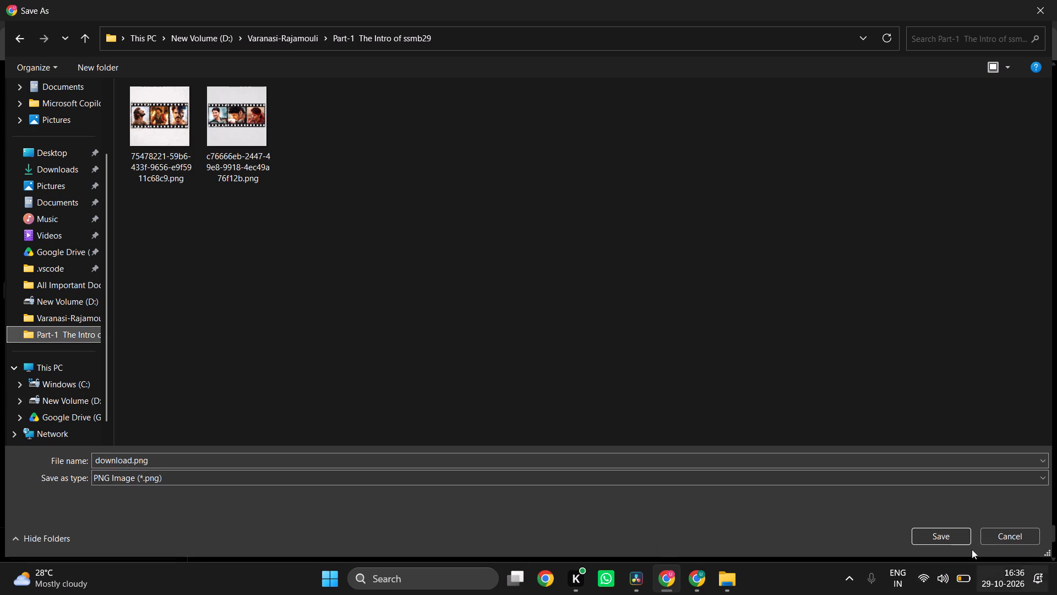
pyautogui.click(948, 535)
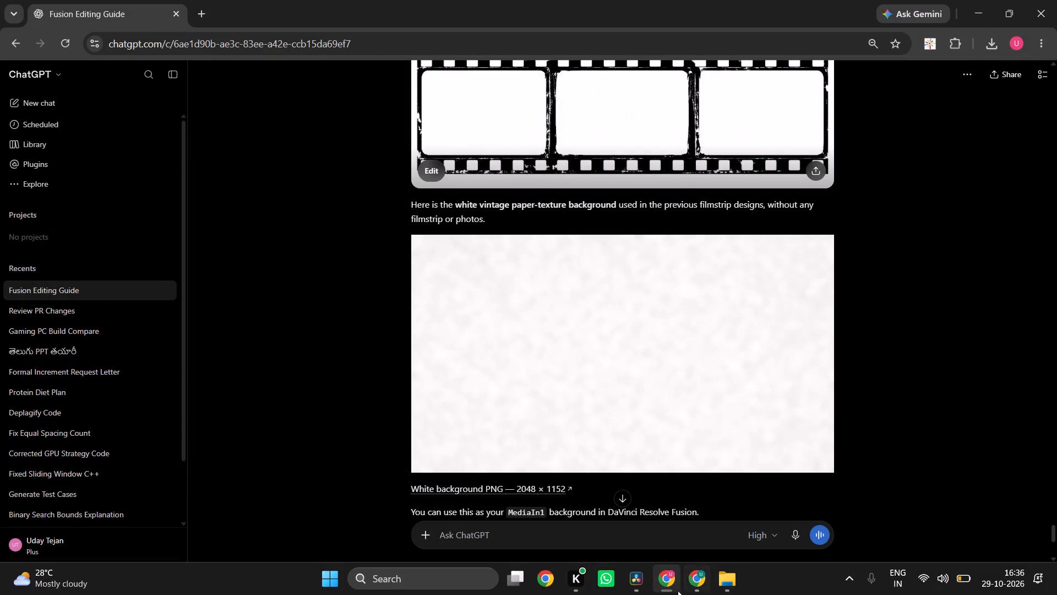
# Switch to DaVinci Resolve and import download (4).jpg from the "Part-1 The Intro of ssmb29" folder into the media pool.
pyautogui.click(690, 581)
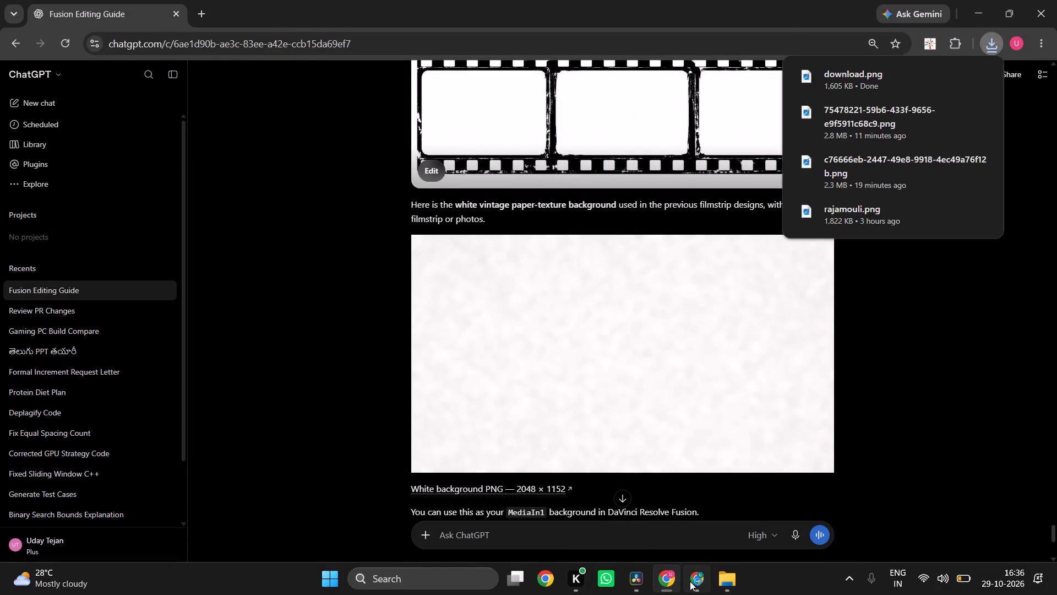
pyautogui.click(638, 583)
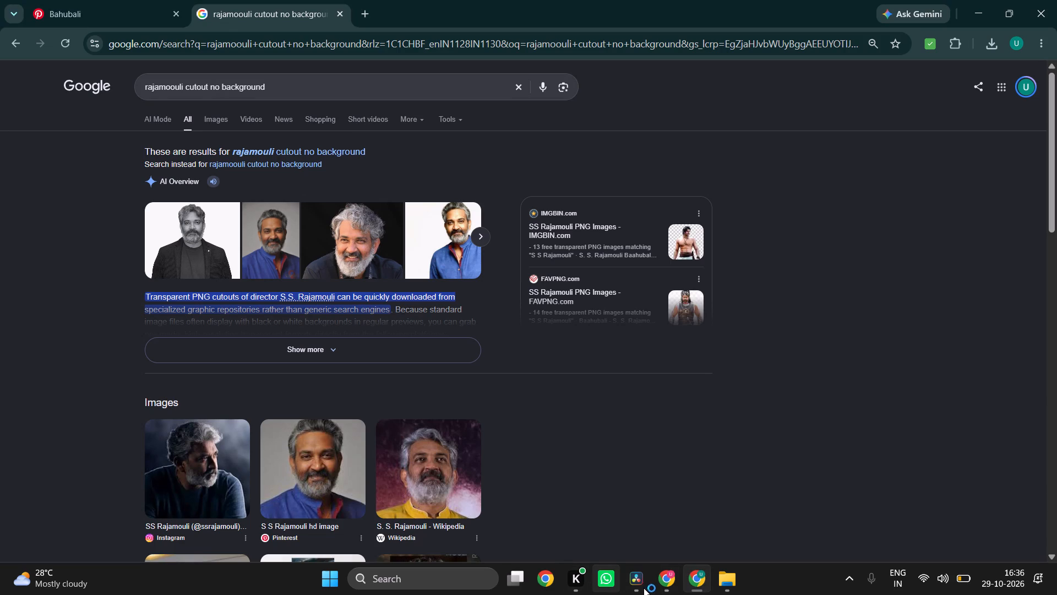
pyautogui.click(106, 6)
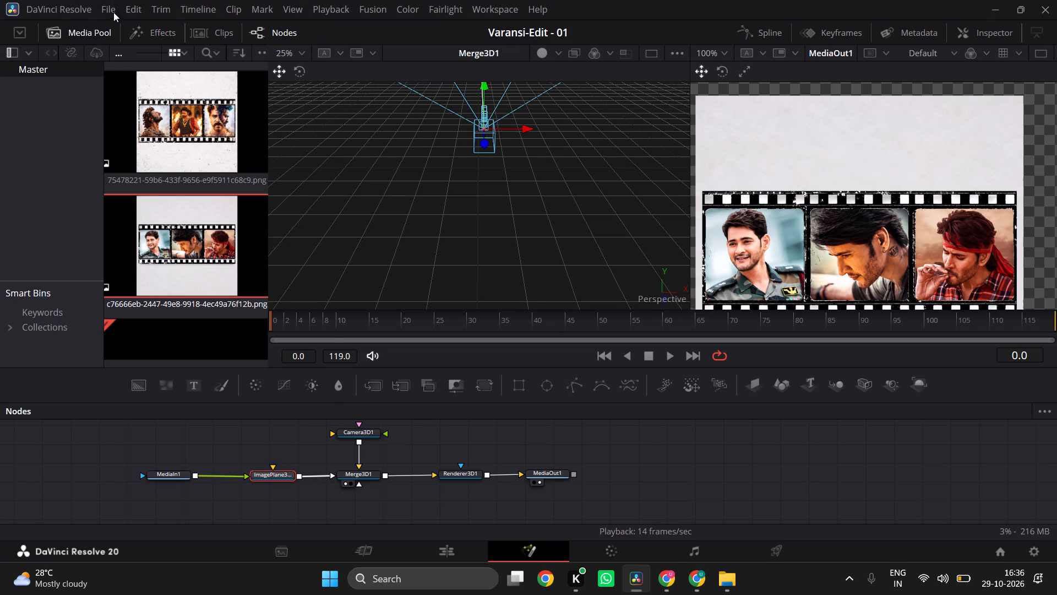
pyautogui.click(151, 195)
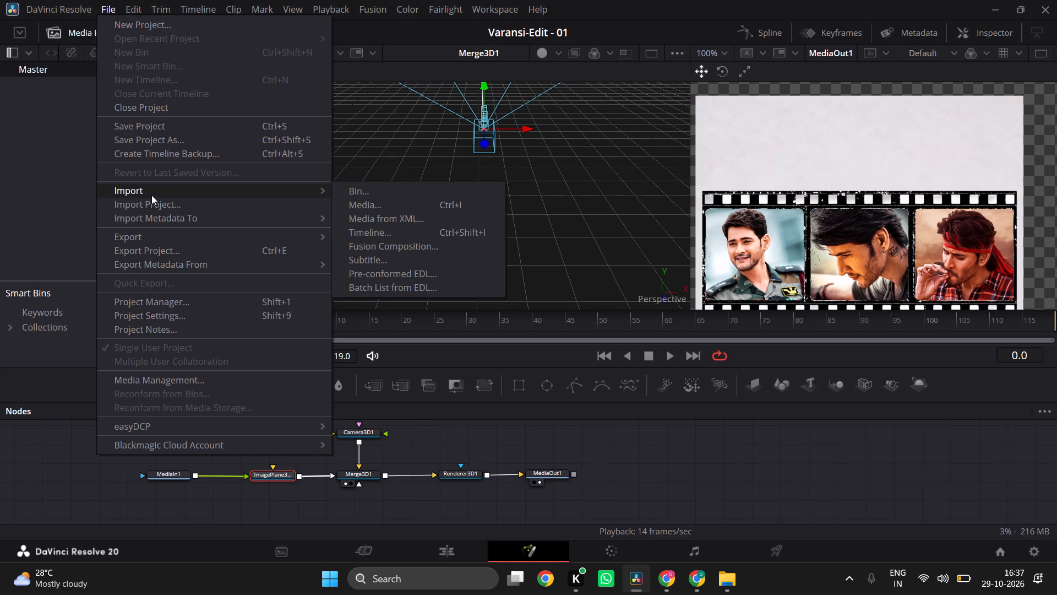
pyautogui.click(400, 201)
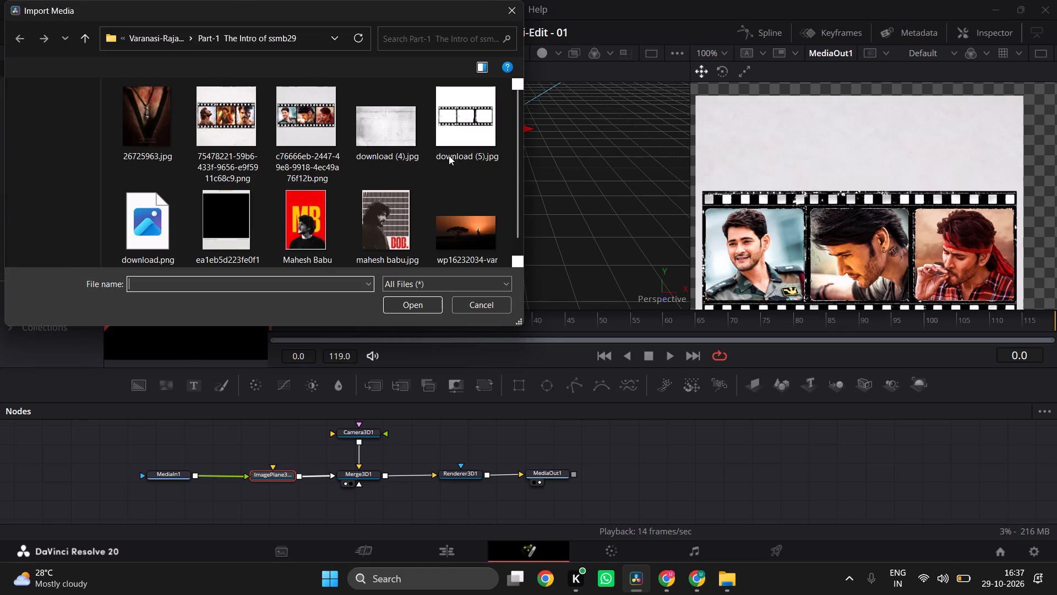
pyautogui.click(391, 144)
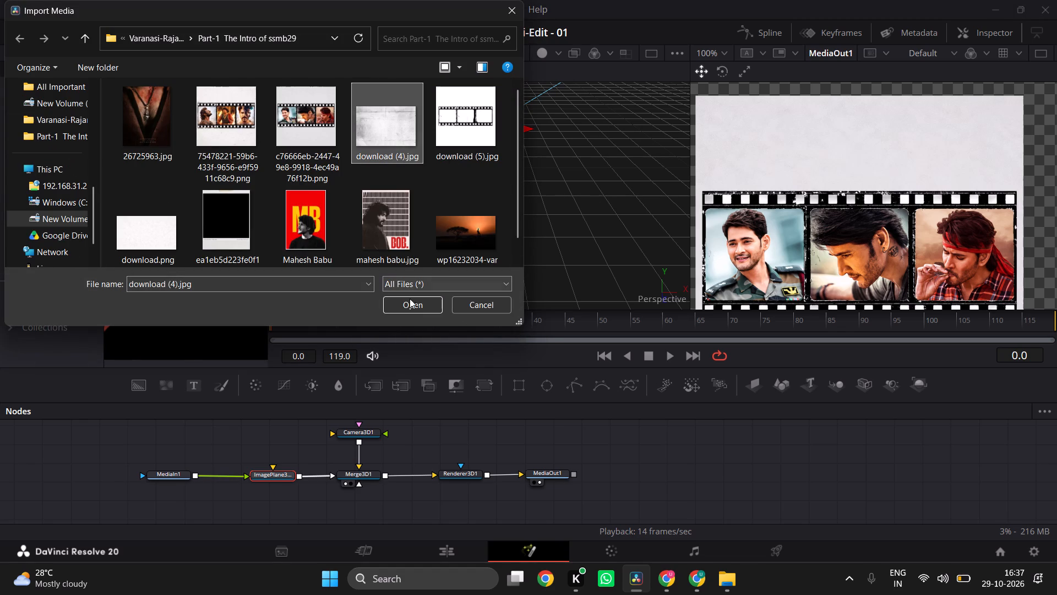
pyautogui.click(410, 303)
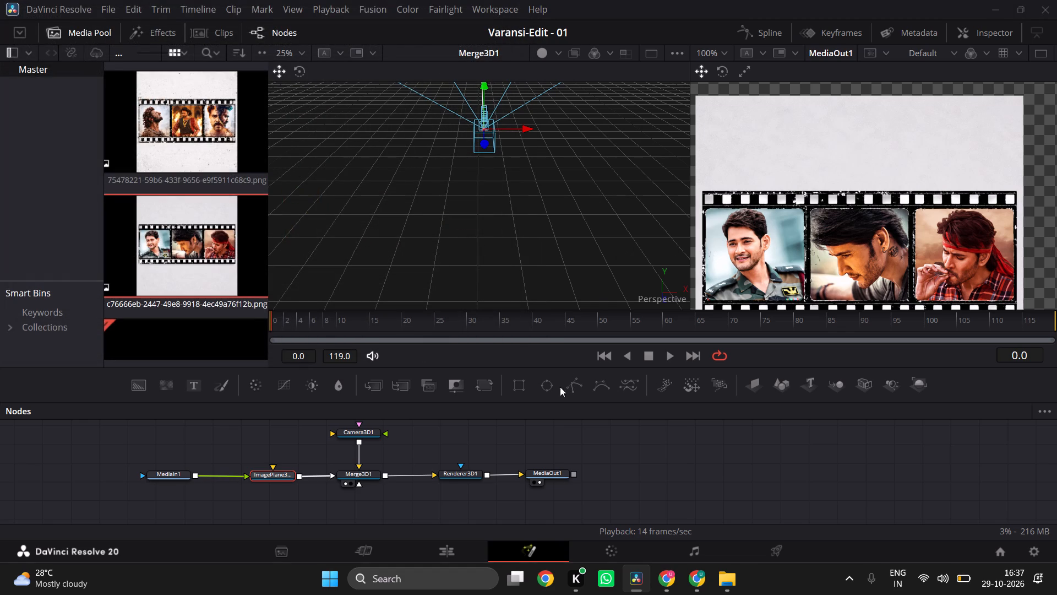
# Add download (4).jpg to the node graph in place of the film-strip MediaIn1 node, which is deleted.
pyautogui.scroll(-3, 204, 232)
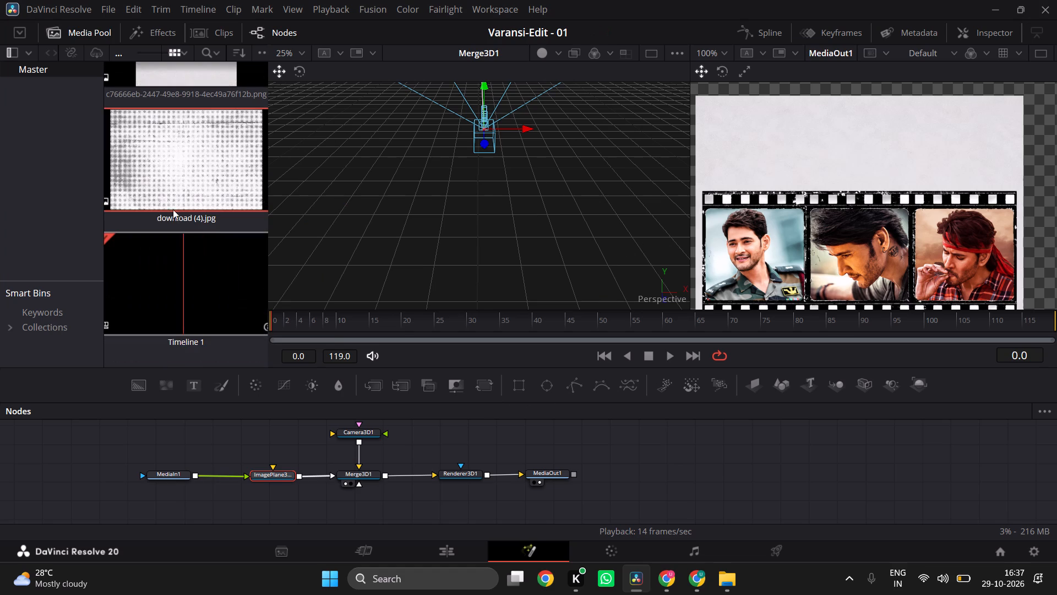
pyautogui.moveTo(176, 169); pyautogui.dragTo(190, 182)
pyautogui.moveTo(190, 182); pyautogui.dragTo(164, 434)
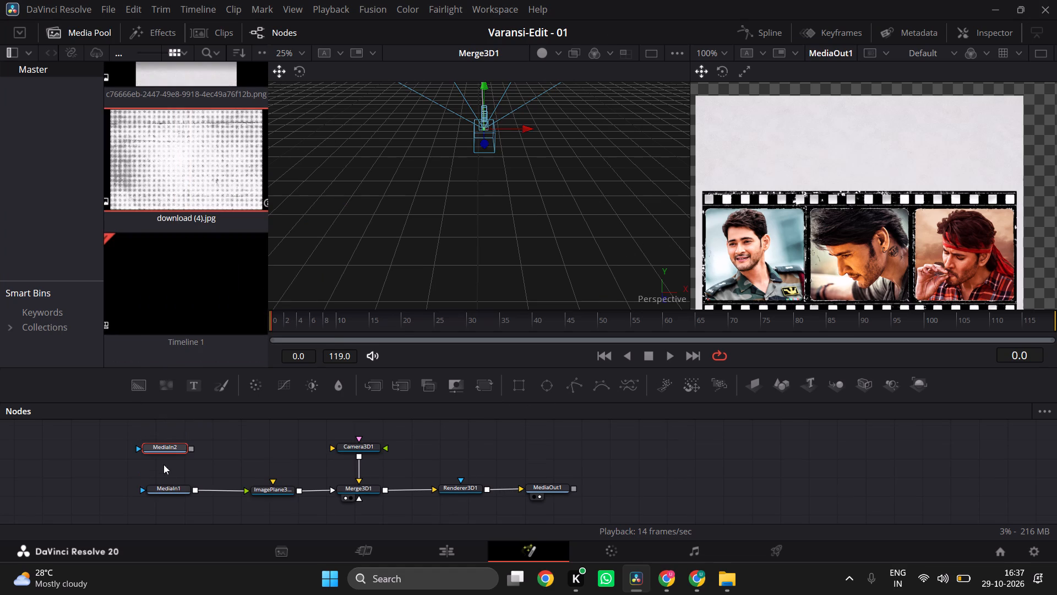
pyautogui.click(175, 489)
pyautogui.press('Delete')
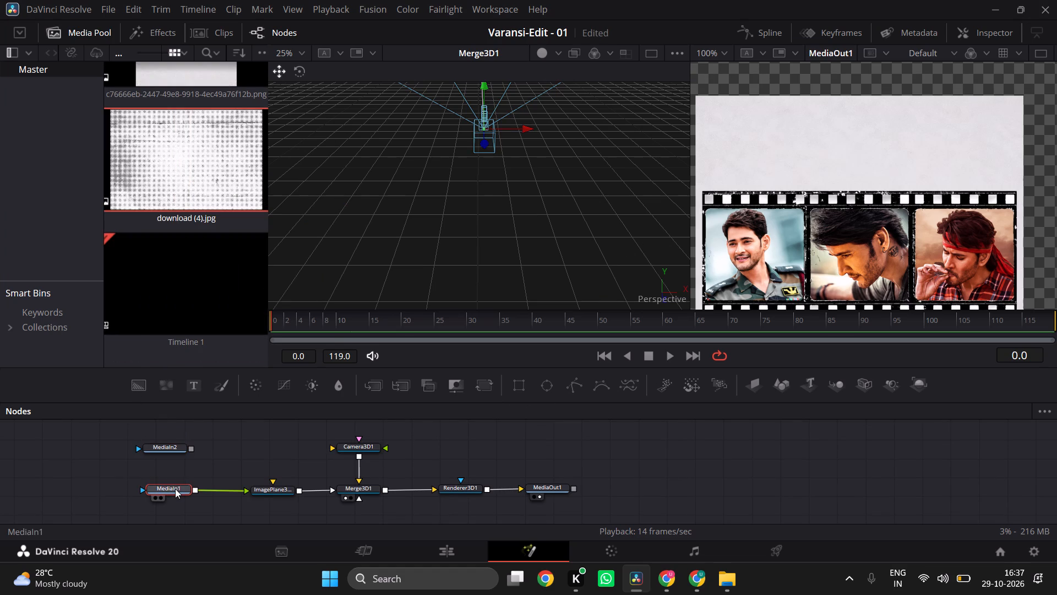
# Place the MediaIn2 node in line before ImagePlane3D1 and connect its output to the image plane's material input.
pyautogui.moveTo(173, 448); pyautogui.dragTo(188, 499)
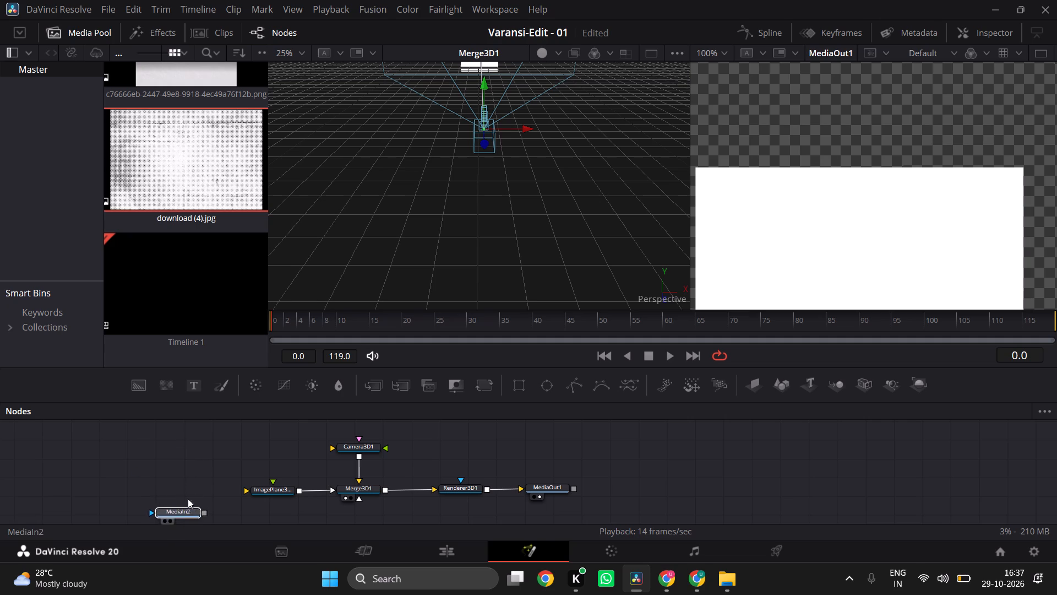
pyautogui.moveTo(188, 499); pyautogui.dragTo(176, 488)
pyautogui.moveTo(190, 488); pyautogui.dragTo(279, 487)
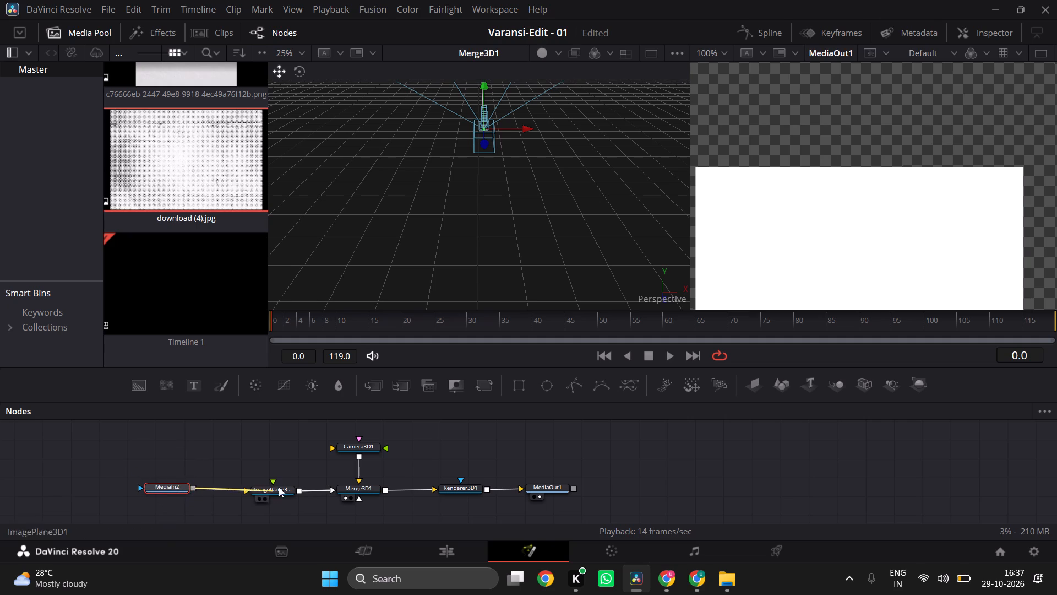
pyautogui.moveTo(279, 487); pyautogui.dragTo(245, 490)
pyautogui.click(245, 490)
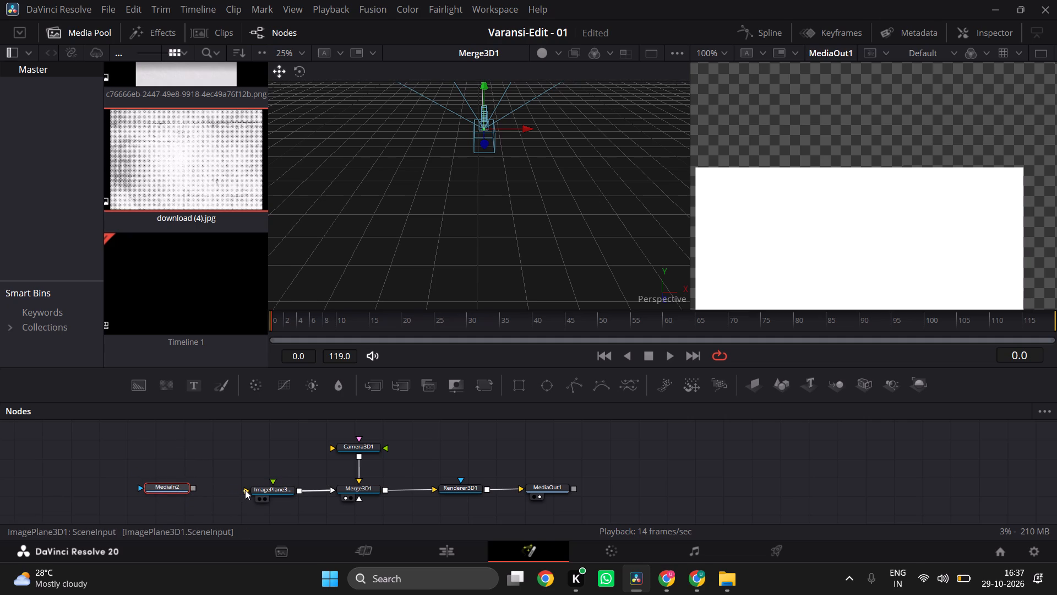
pyautogui.moveTo(245, 490); pyautogui.dragTo(189, 487)
pyautogui.moveTo(245, 490); pyautogui.dragTo(190, 488)
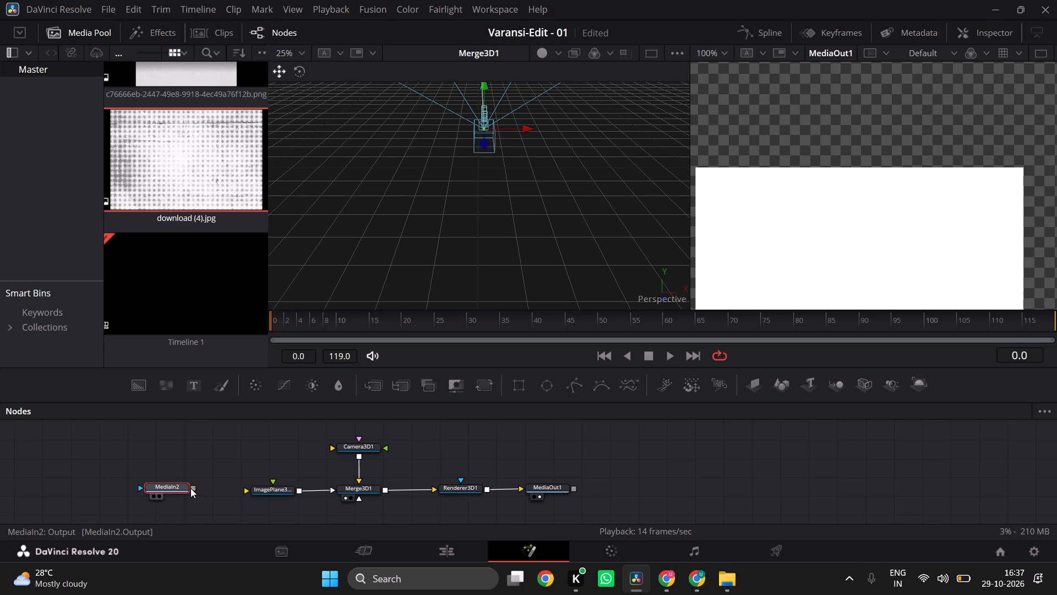
pyautogui.moveTo(272, 481); pyautogui.dragTo(199, 483)
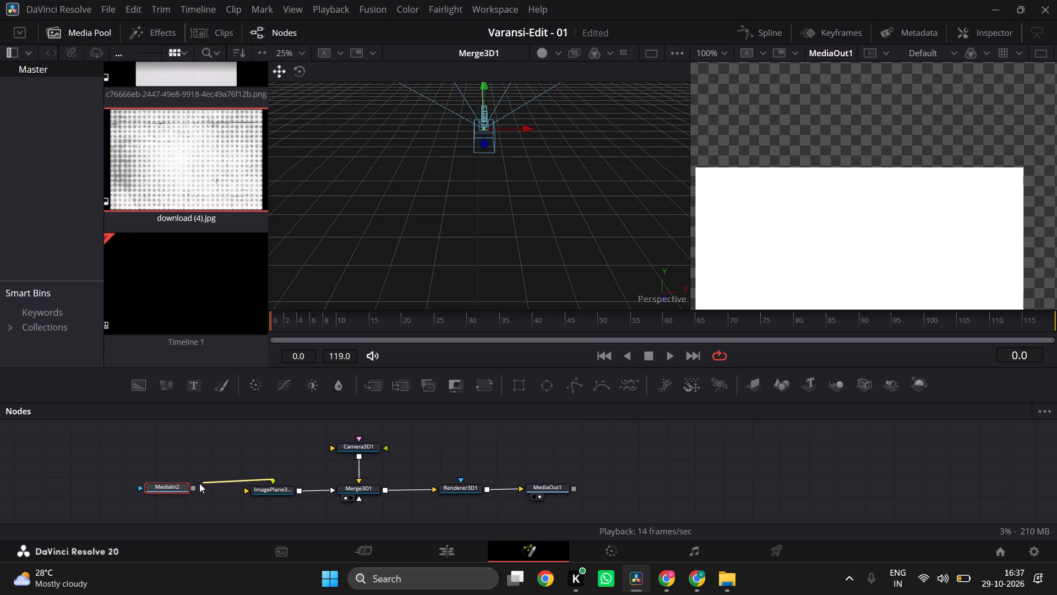
pyautogui.moveTo(199, 483); pyautogui.dragTo(193, 489)
# Examine the paper-texture background and its edges in the MediaOut1 render at 200% and 100% zoom.
pyautogui.scroll(-1, 972, 174)
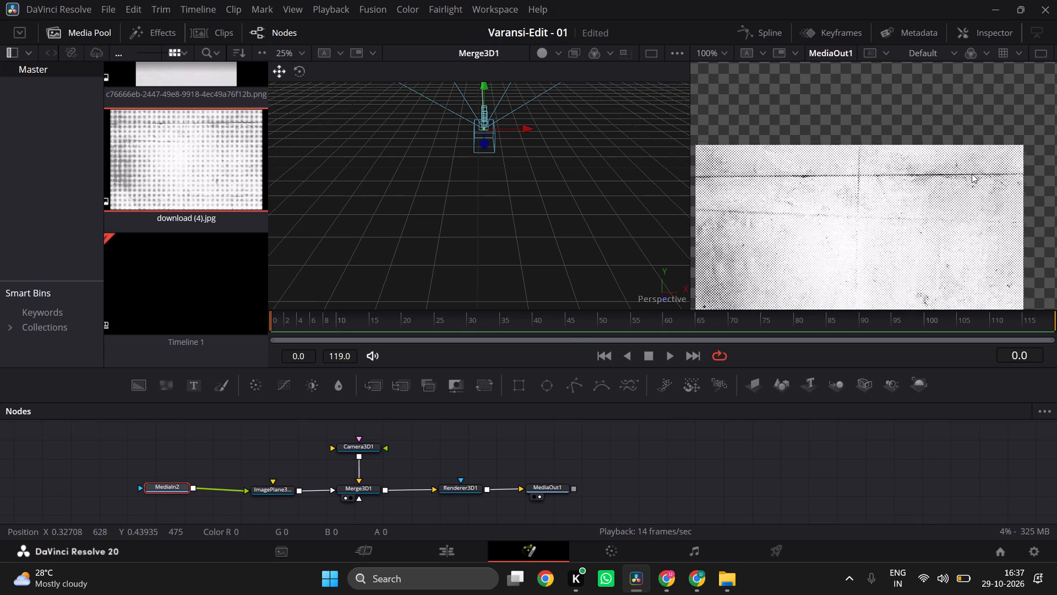
pyautogui.scroll(-1, 972, 174)
pyautogui.click(715, 47)
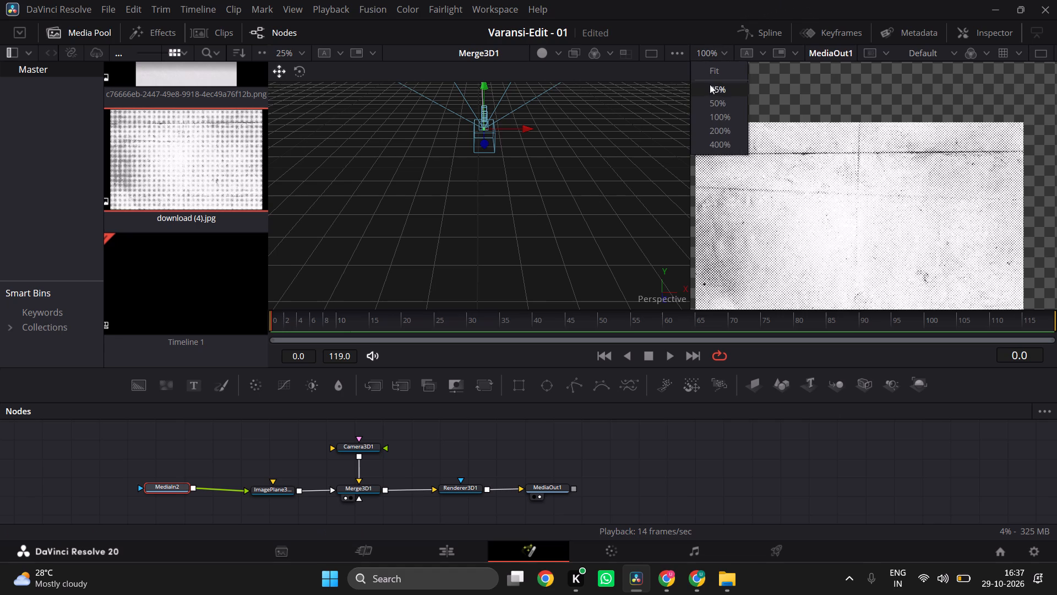
pyautogui.click(718, 128)
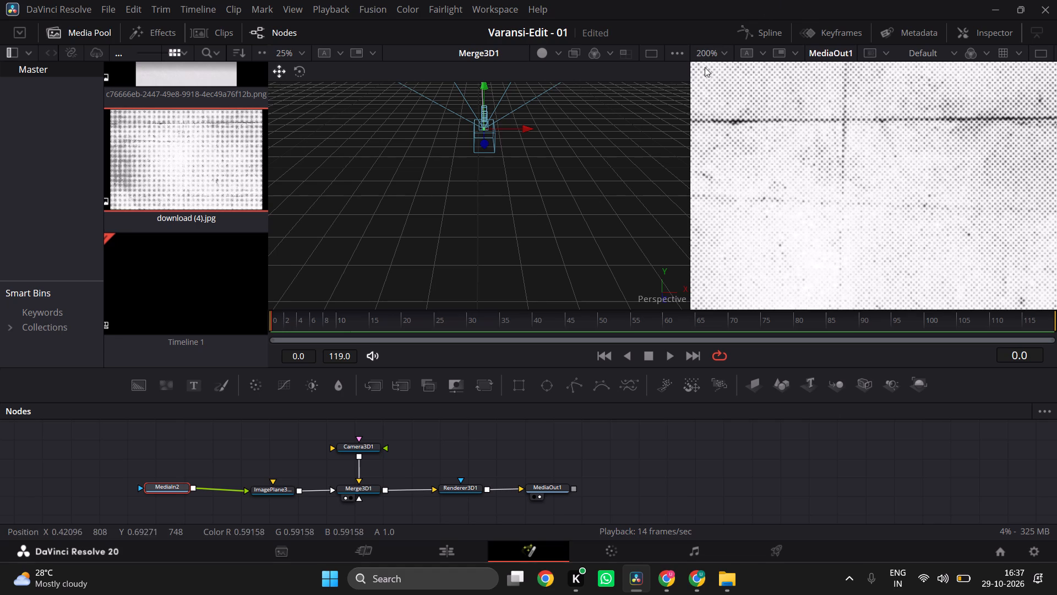
pyautogui.click(722, 49)
pyautogui.click(715, 115)
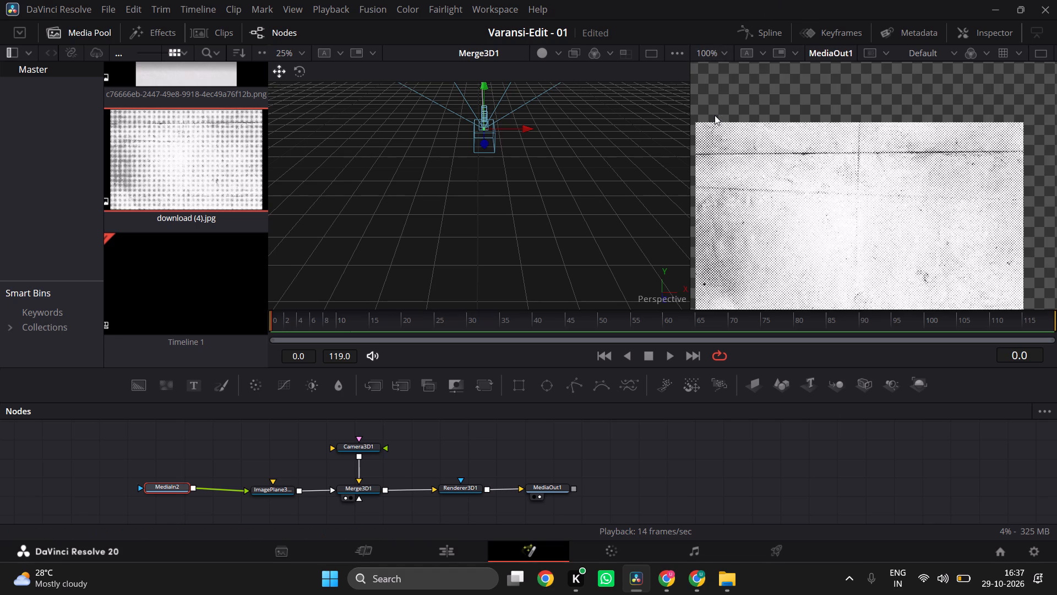
pyautogui.moveTo(775, 170); pyautogui.dragTo(783, 129)
pyautogui.scroll(-1, 778, 147)
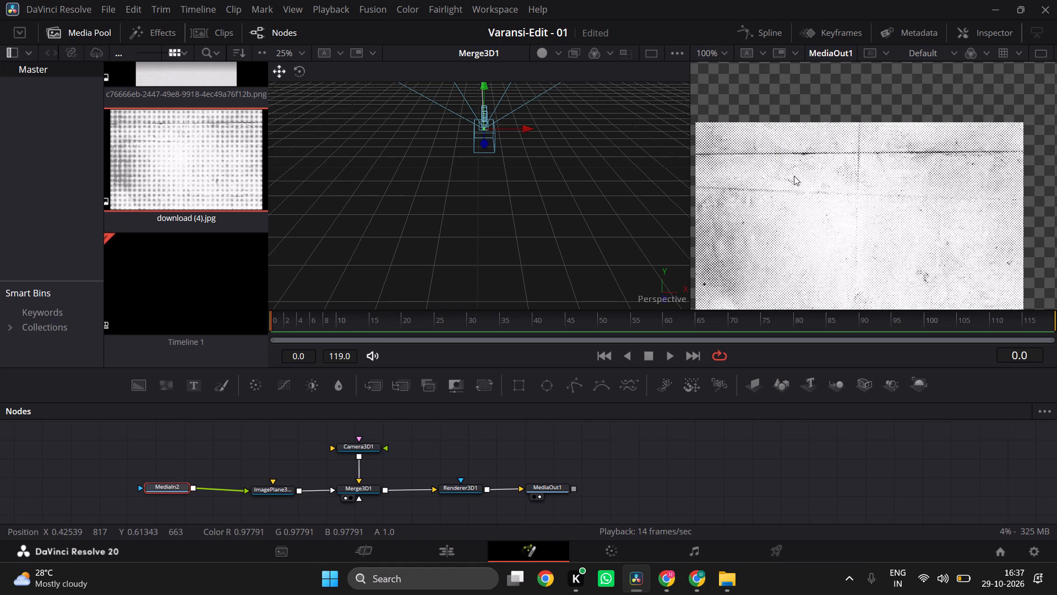
pyautogui.keyDown('ctrl'); pyautogui.scroll(1, 794, 176); pyautogui.keyUp('ctrl')
pyautogui.scroll(-1, 794, 176)
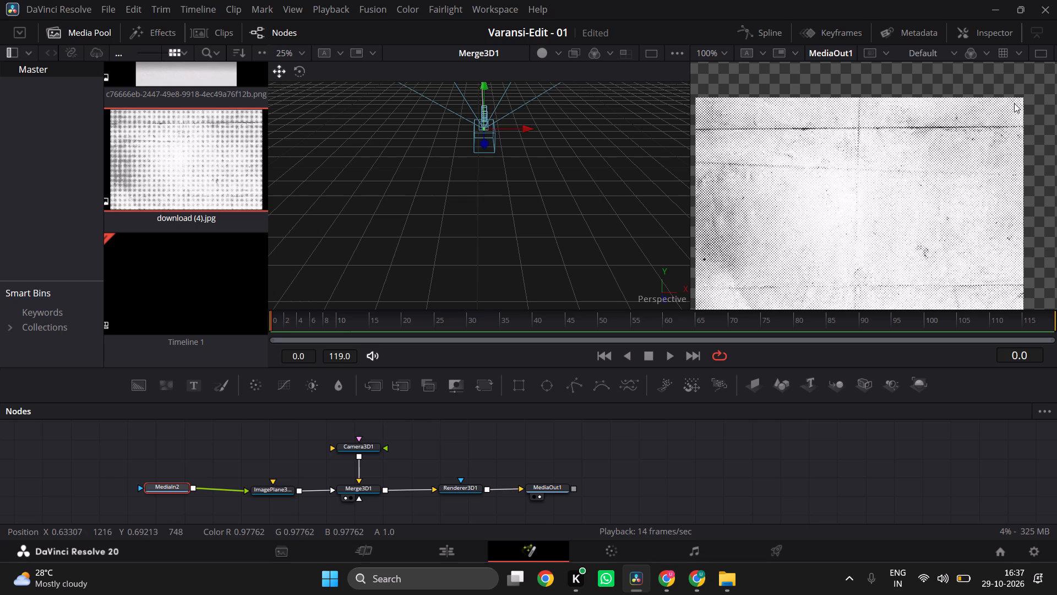
pyautogui.doubleClick(1022, 110)
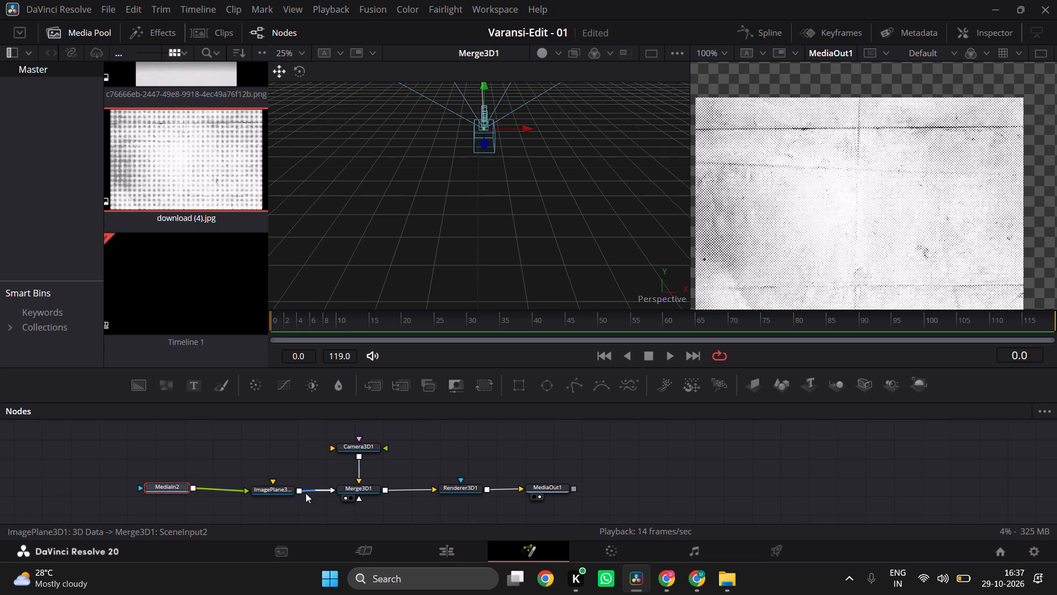
# Nudge the texture image plane and move Camera3D1 closer to it until the texture fills the width of the MediaOut1 view.
pyautogui.click(282, 492)
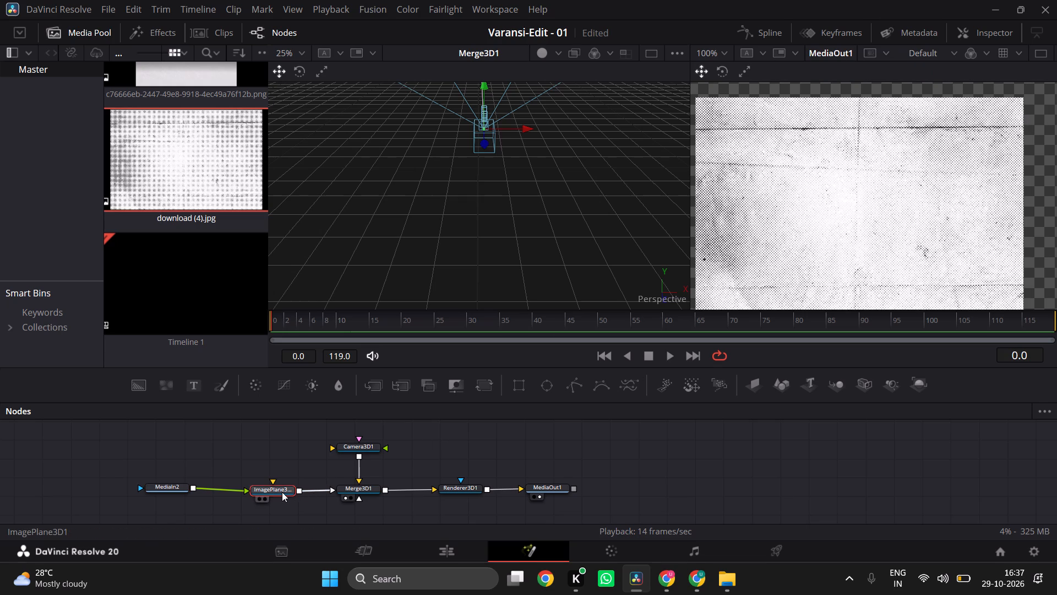
pyautogui.scroll(1, 533, 159)
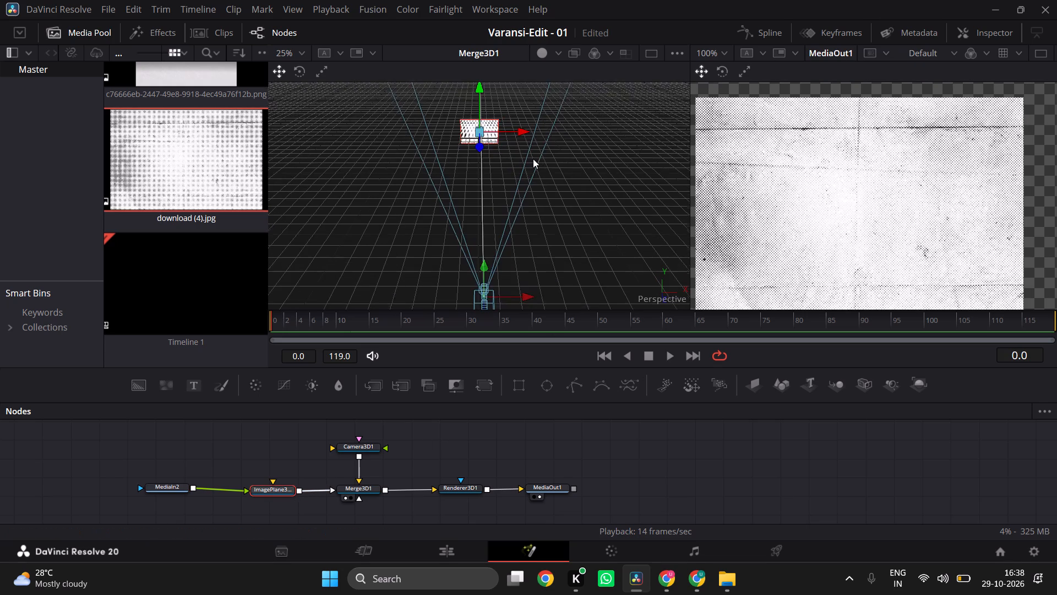
pyautogui.scroll(1, 533, 159)
pyautogui.click(481, 128)
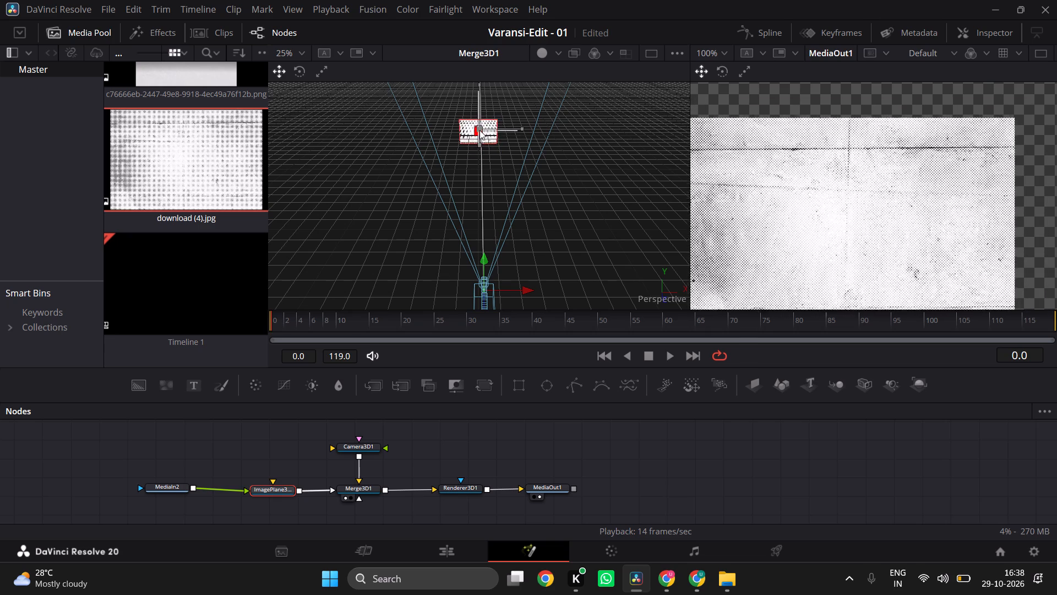
pyautogui.moveTo(481, 294); pyautogui.dragTo(481, 284)
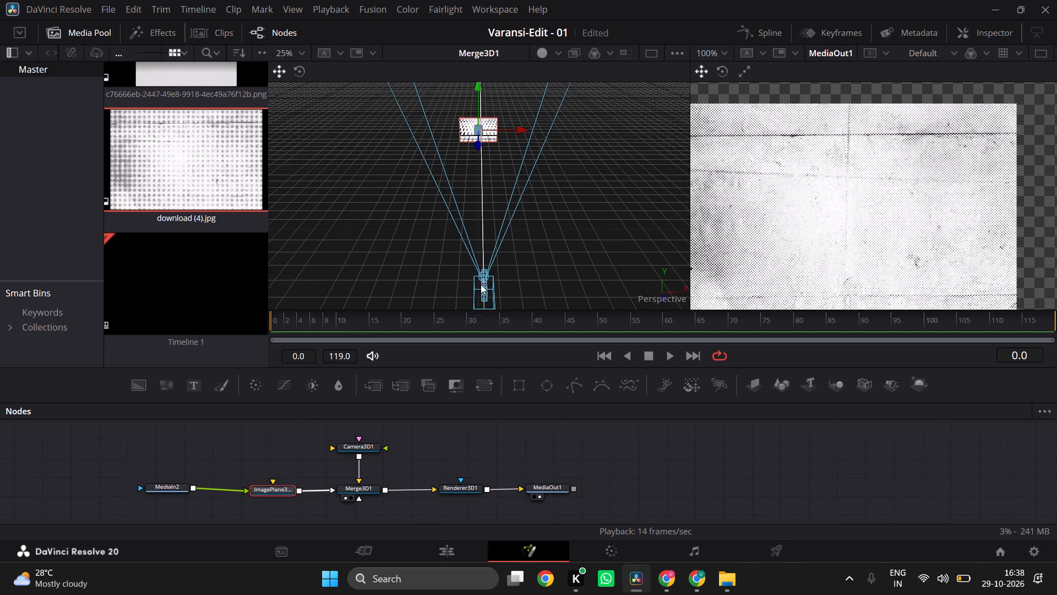
pyautogui.moveTo(481, 284); pyautogui.dragTo(493, 232)
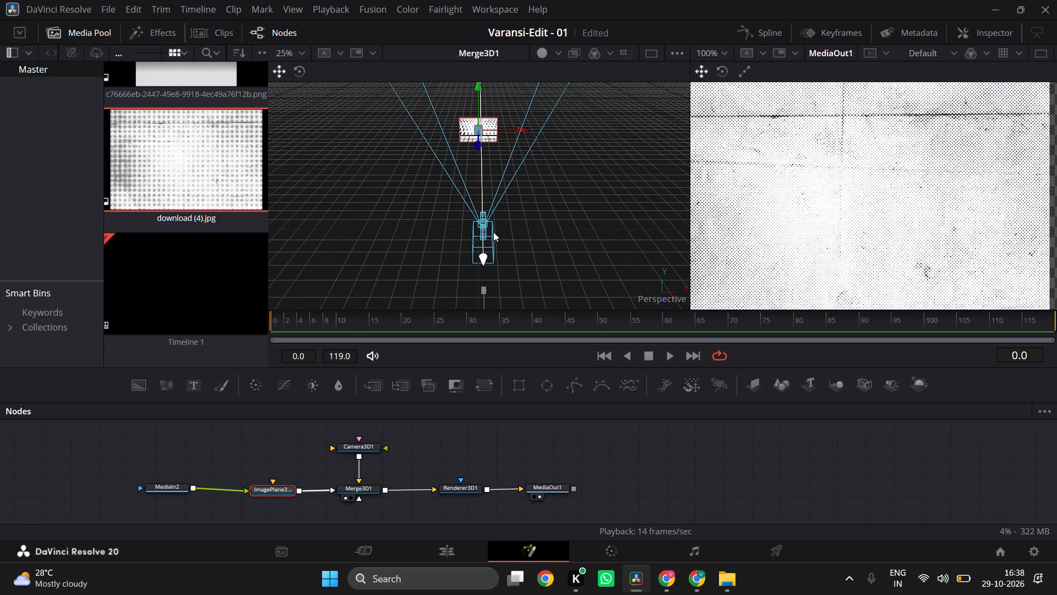
pyautogui.moveTo(493, 232); pyautogui.dragTo(494, 223)
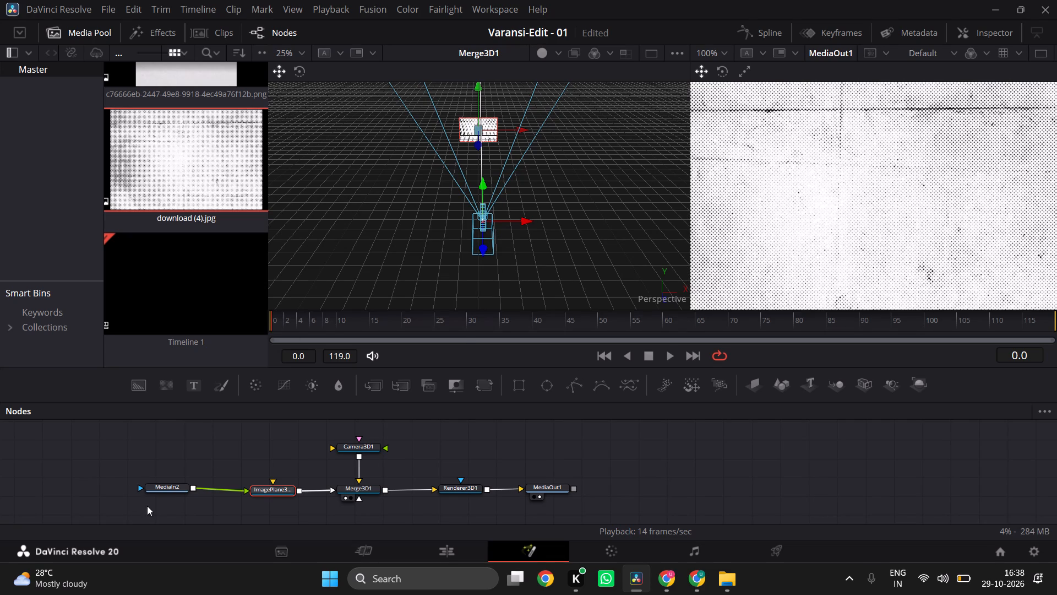
# Add the film-strip image c76666eb-2447-49e8-9918-4ec49a76f12b.png to the node graph and connect it to a new ImagePlane3D node above the texture branch.
pyautogui.click(158, 488)
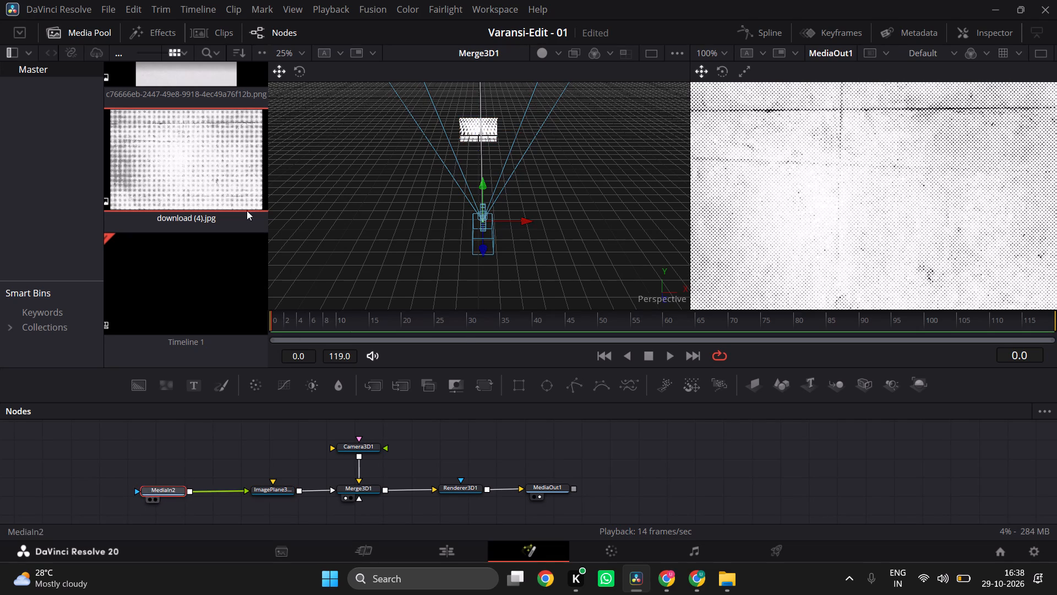
pyautogui.scroll(2, 197, 125)
pyautogui.moveTo(178, 242); pyautogui.dragTo(161, 429)
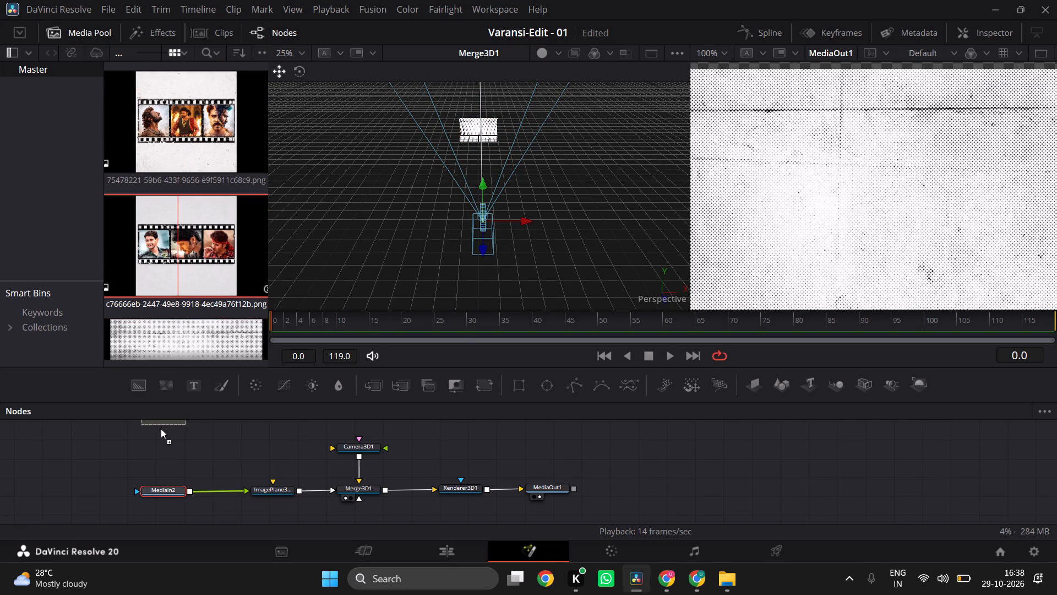
pyautogui.moveTo(161, 429); pyautogui.dragTo(159, 451)
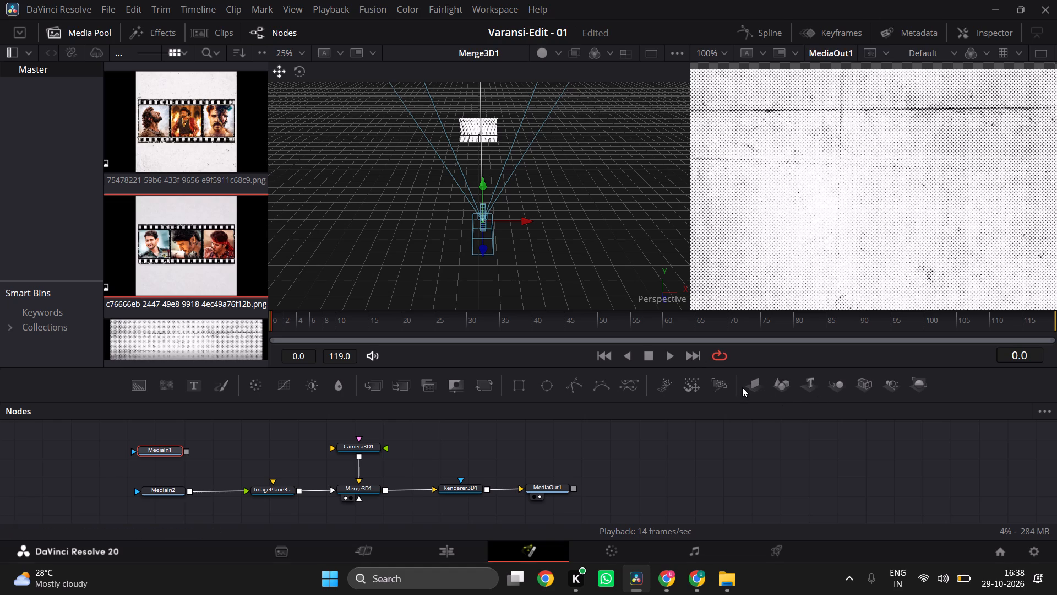
pyautogui.moveTo(753, 386); pyautogui.dragTo(252, 455)
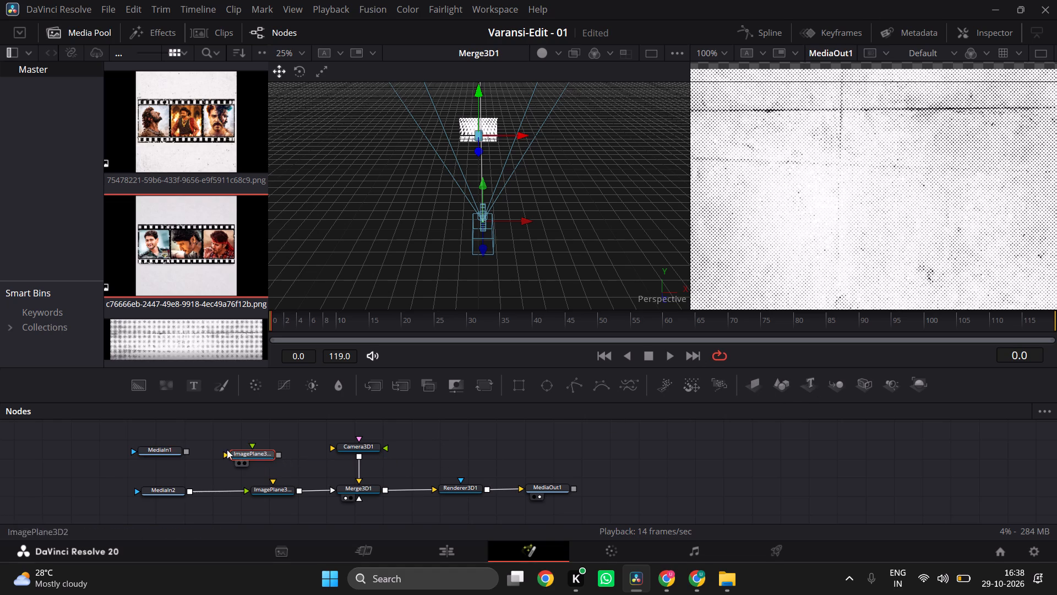
pyautogui.moveTo(186, 453); pyautogui.dragTo(252, 451)
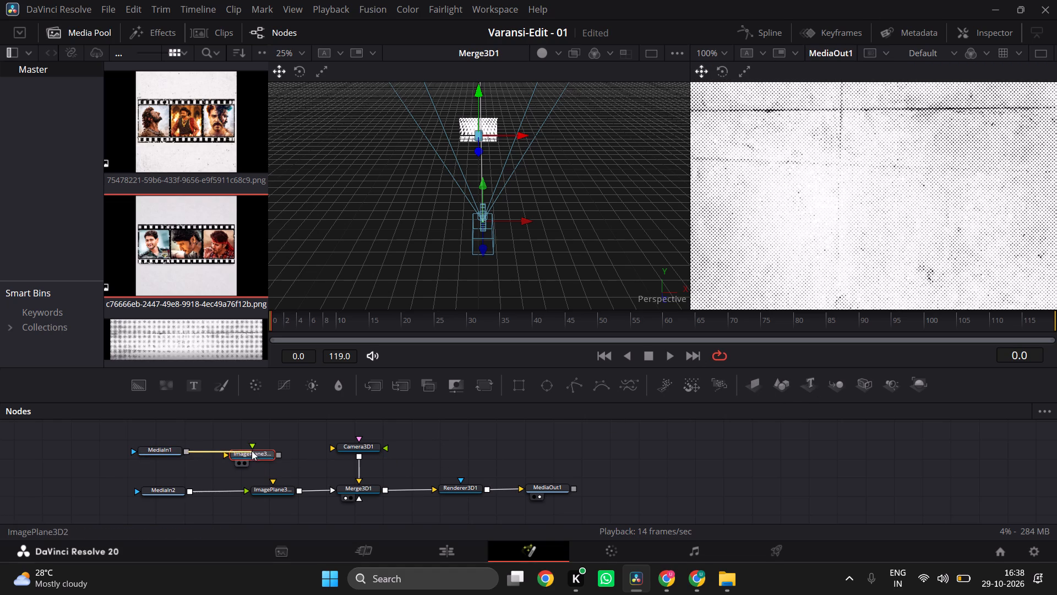
pyautogui.moveTo(252, 451); pyautogui.dragTo(253, 446)
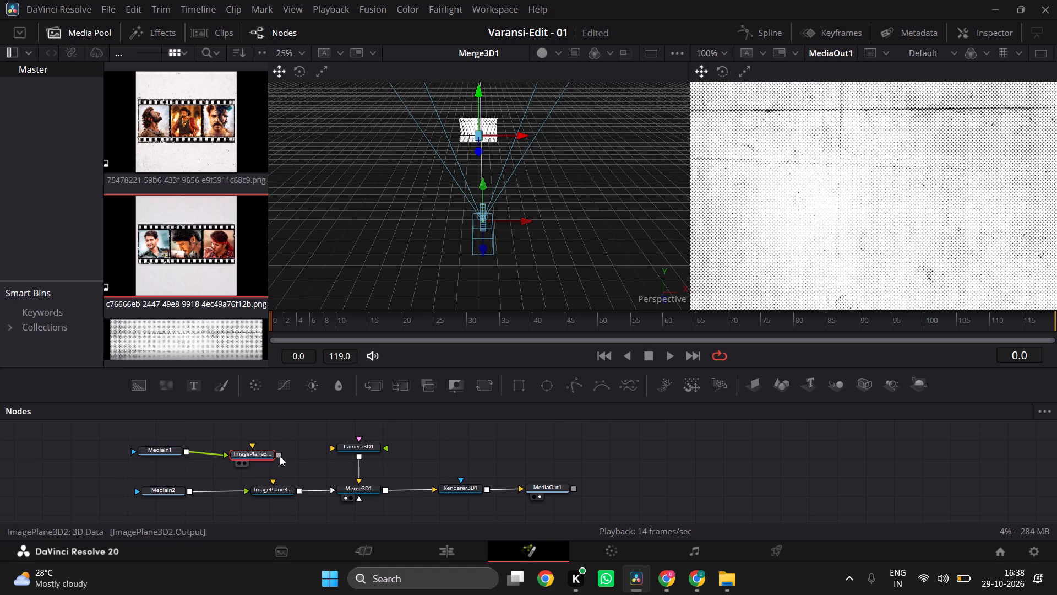
# Connect the film-strip ImagePlane3D2 output to Merge3D1 as an additional scene input.
pyautogui.moveTo(280, 456); pyautogui.dragTo(363, 492)
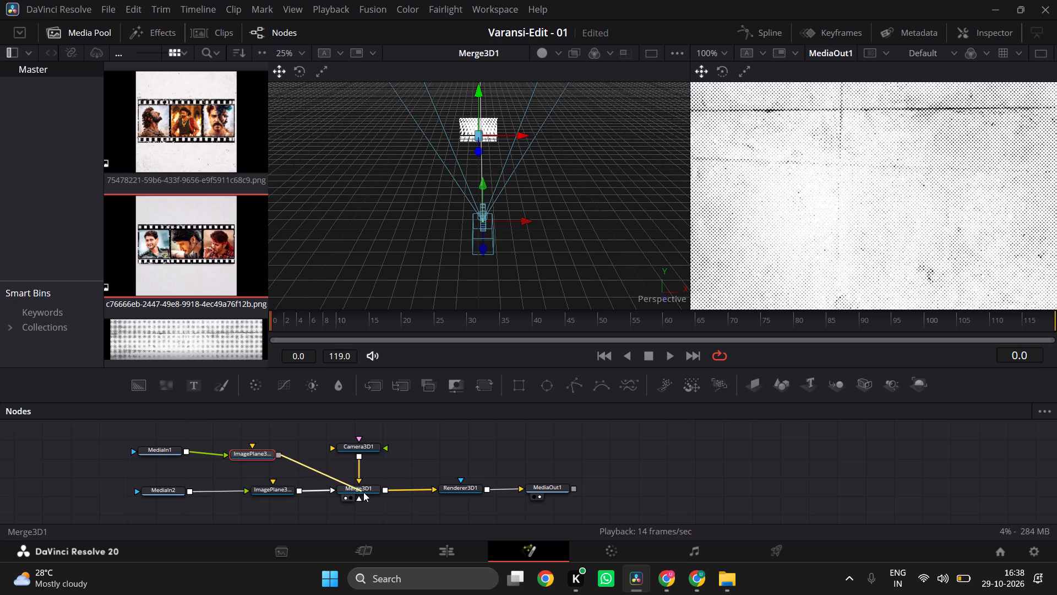
pyautogui.moveTo(363, 492); pyautogui.dragTo(356, 497)
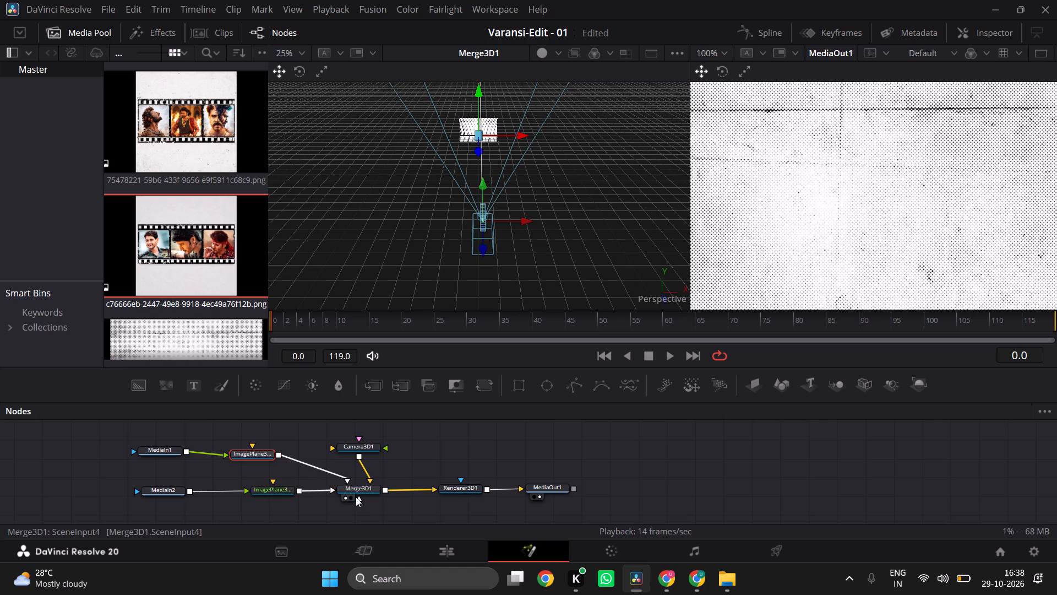
pyautogui.click(798, 246)
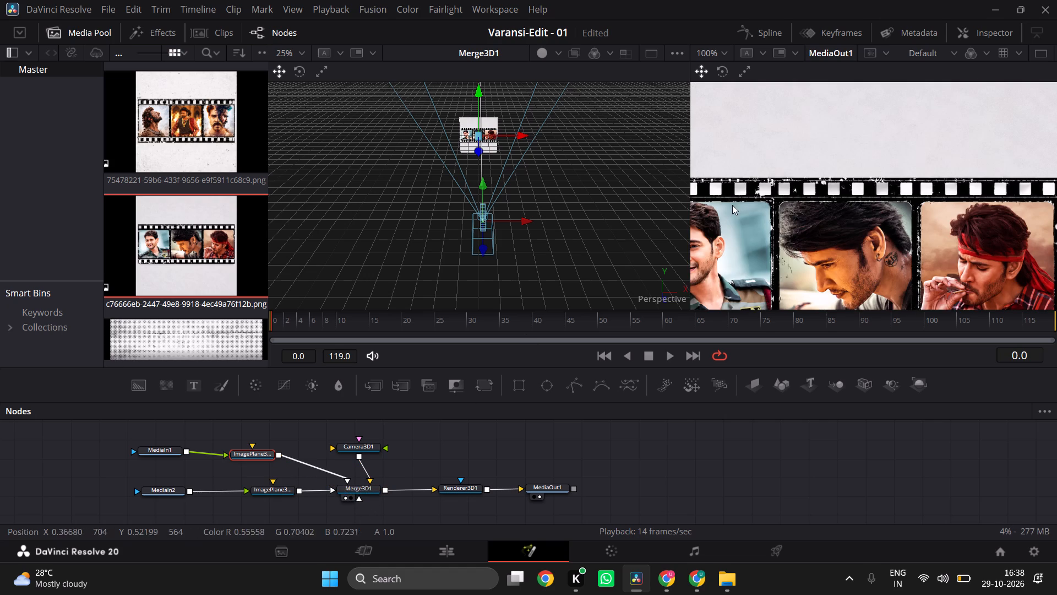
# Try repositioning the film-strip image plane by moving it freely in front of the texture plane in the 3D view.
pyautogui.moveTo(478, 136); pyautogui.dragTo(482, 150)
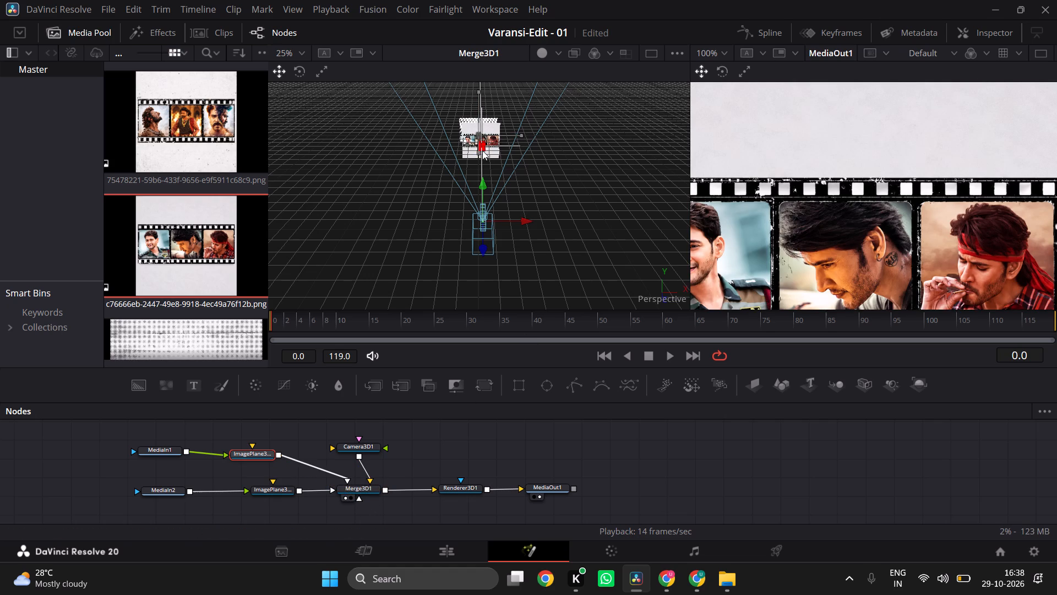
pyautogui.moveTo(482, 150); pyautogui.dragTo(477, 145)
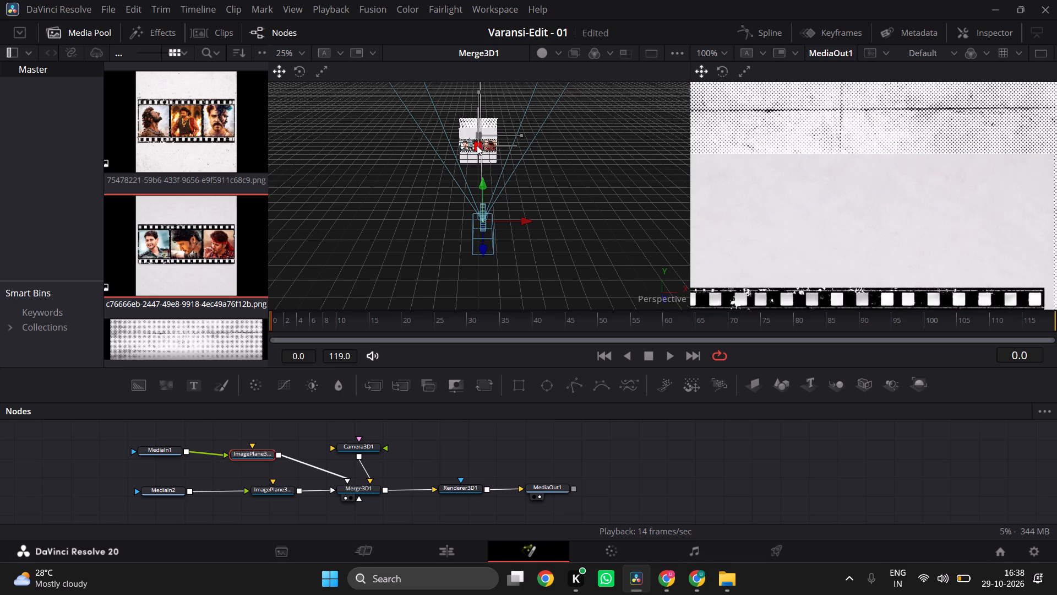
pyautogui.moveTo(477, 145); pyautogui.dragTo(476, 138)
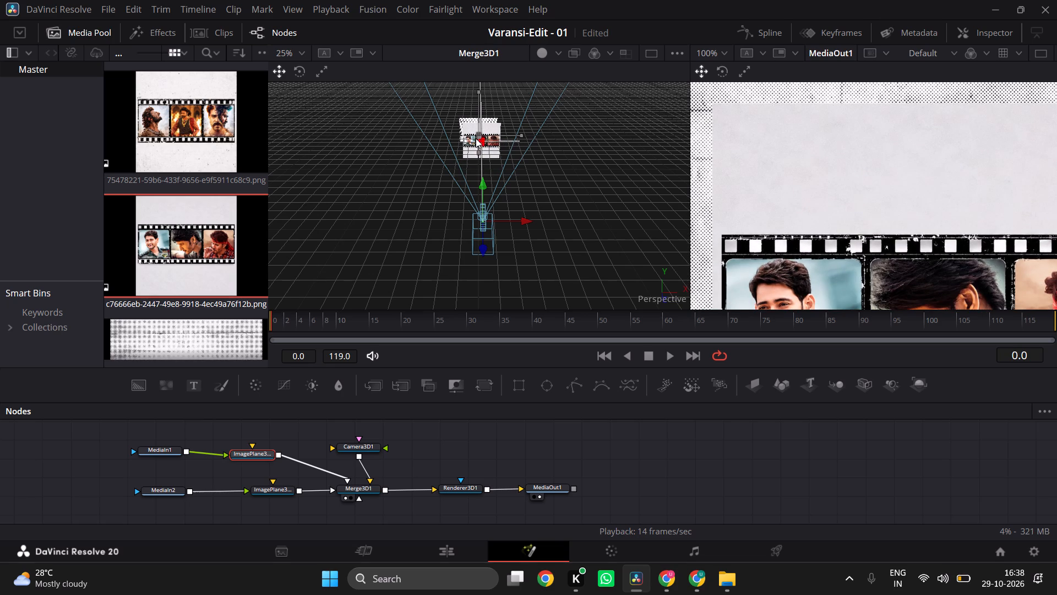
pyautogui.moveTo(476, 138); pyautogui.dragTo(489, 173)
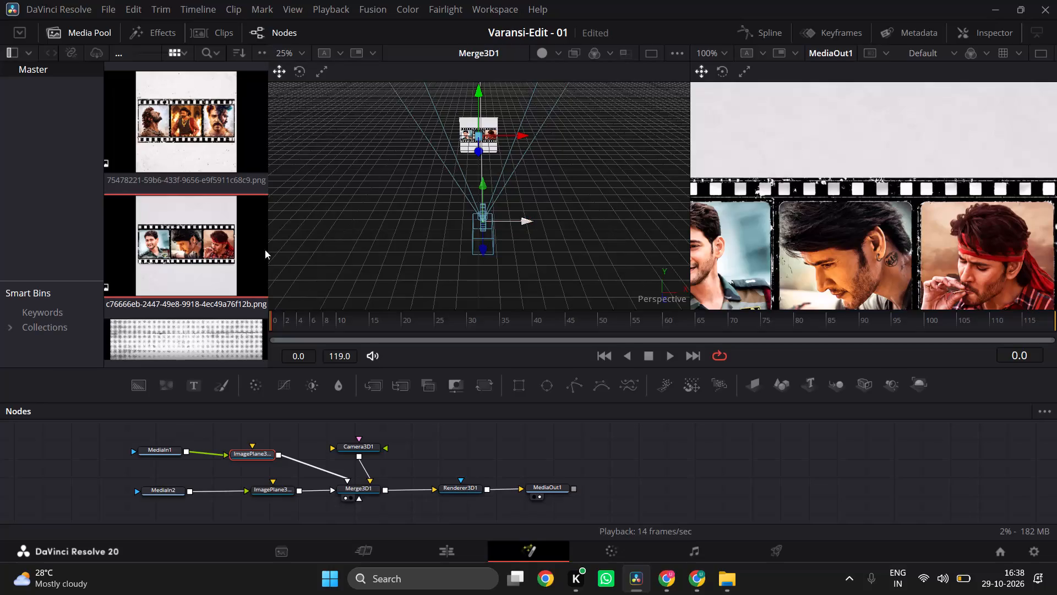
# Import the paper image download.png from the Part-1 The Intro of ssmb29 folder into the media pool.
pyautogui.keyDown('ctrl'); pyautogui.scroll(6, 227, 244); pyautogui.keyUp('ctrl')
pyautogui.keyDown('ctrl'); pyautogui.scroll(-16, 227, 244); pyautogui.keyUp('ctrl')
pyautogui.keyDown('ctrl'); pyautogui.scroll(3, 225, 167); pyautogui.keyUp('ctrl')
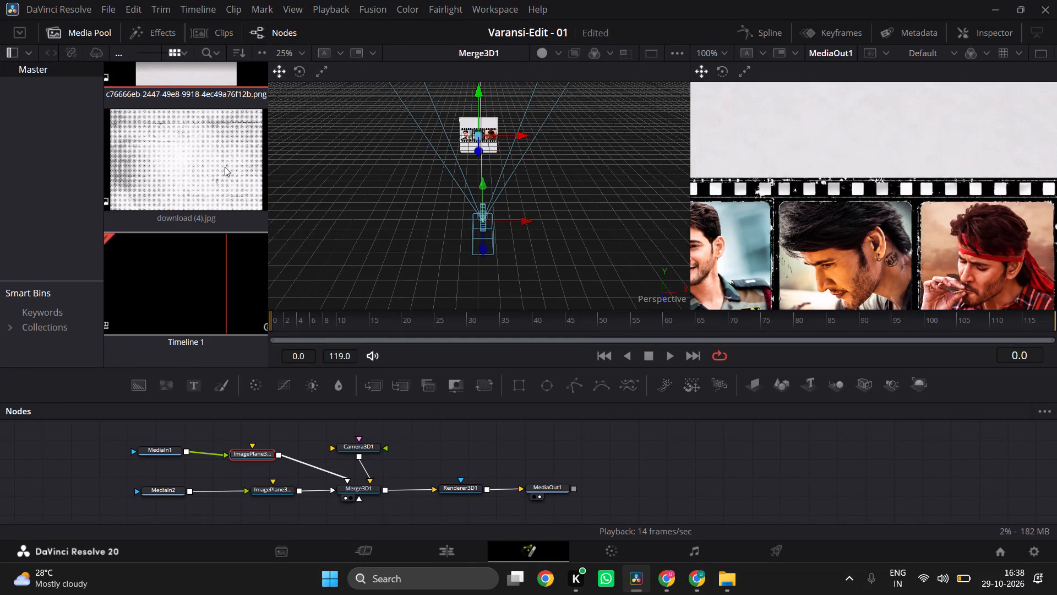
pyautogui.keyDown('ctrl'); pyautogui.scroll(2, 225, 167); pyautogui.keyUp('ctrl')
pyautogui.keyDown('ctrl'); pyautogui.scroll(-5, 225, 167); pyautogui.keyUp('ctrl')
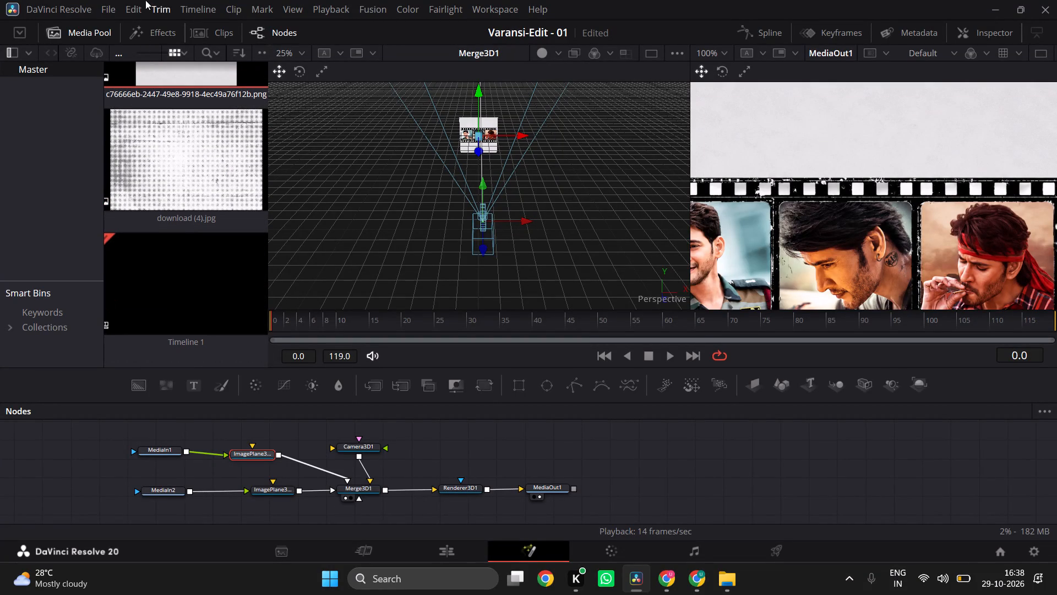
pyautogui.keyDown('ctrl'); pyautogui.click(106, 5); pyautogui.keyUp('ctrl')
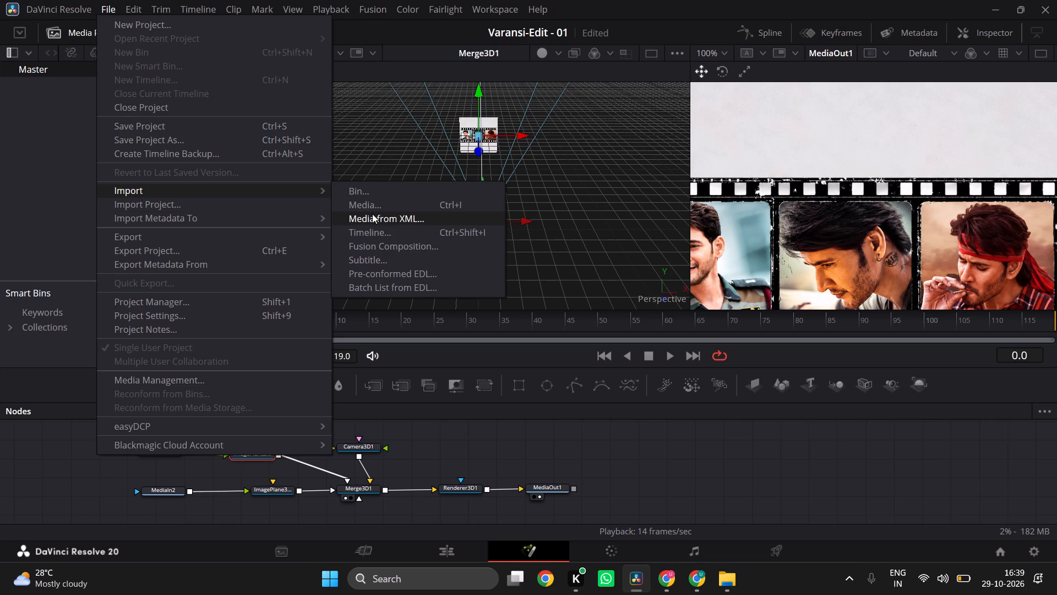
pyautogui.keyDown('ctrl'); pyautogui.click(362, 207); pyautogui.keyUp('ctrl')
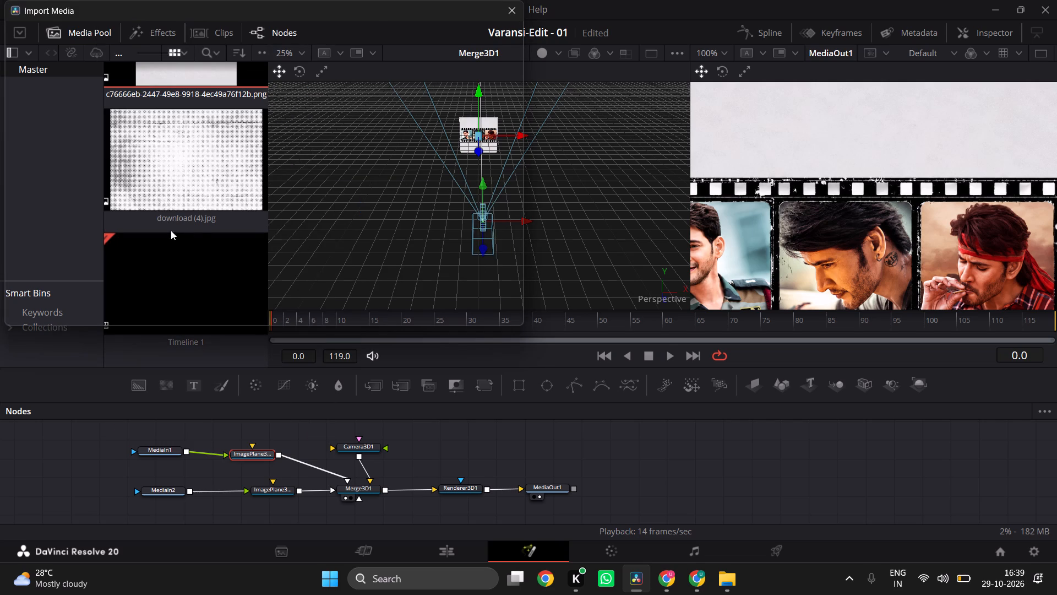
pyautogui.keyDown('ctrl'); pyautogui.click(137, 232); pyautogui.keyUp('ctrl')
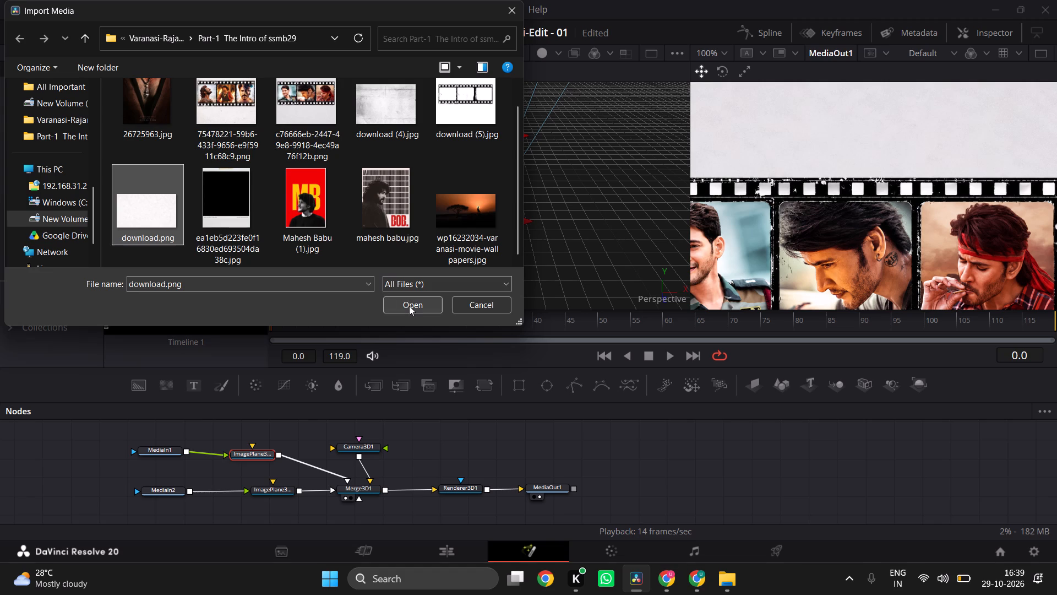
pyautogui.keyDown('ctrl'); pyautogui.click(409, 306); pyautogui.keyUp('ctrl')
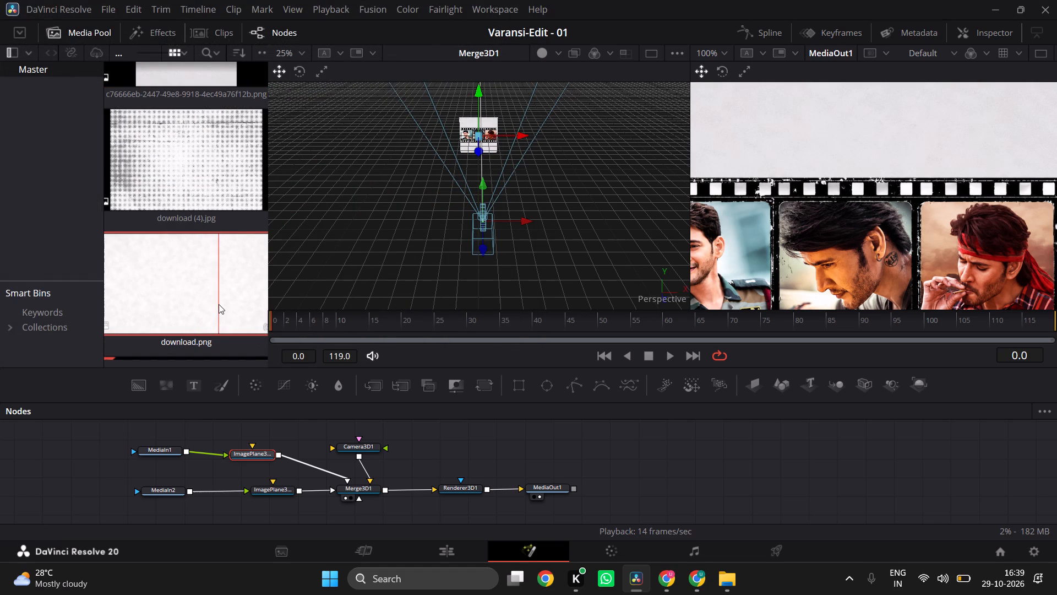
# Replace the MediaIn2 source with download.png so it feeds the background image plane.
pyautogui.keyDown('ctrl'); pyautogui.moveTo(219, 304); pyautogui.dragTo(161, 488); pyautogui.keyUp('ctrl')
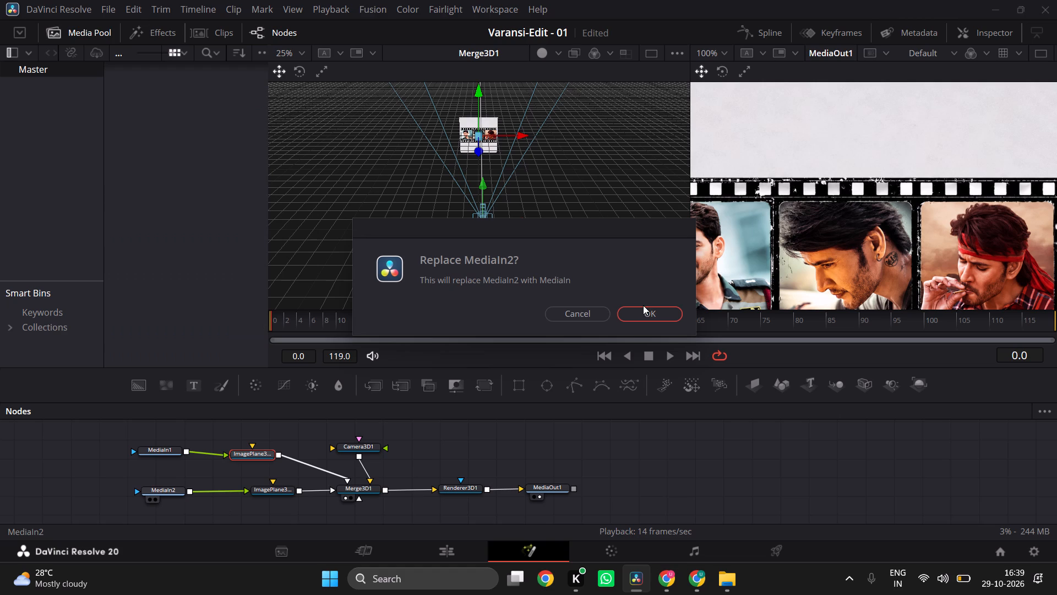
pyautogui.keyDown('ctrl'); pyautogui.click(644, 312); pyautogui.keyUp('ctrl')
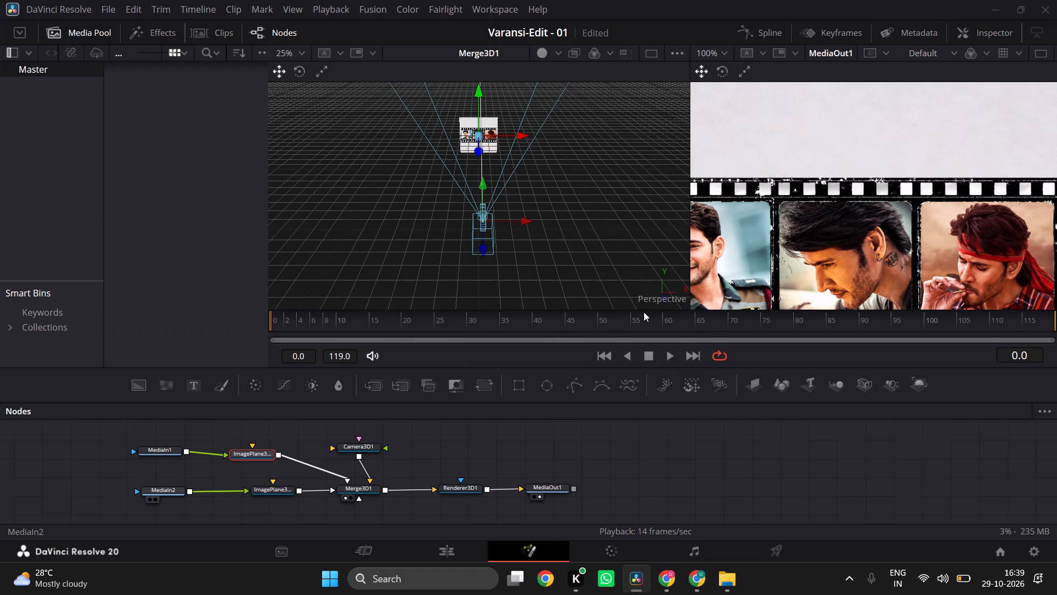
pyautogui.keyDown('ctrl'); pyautogui.click(542, 158); pyautogui.keyUp('ctrl')
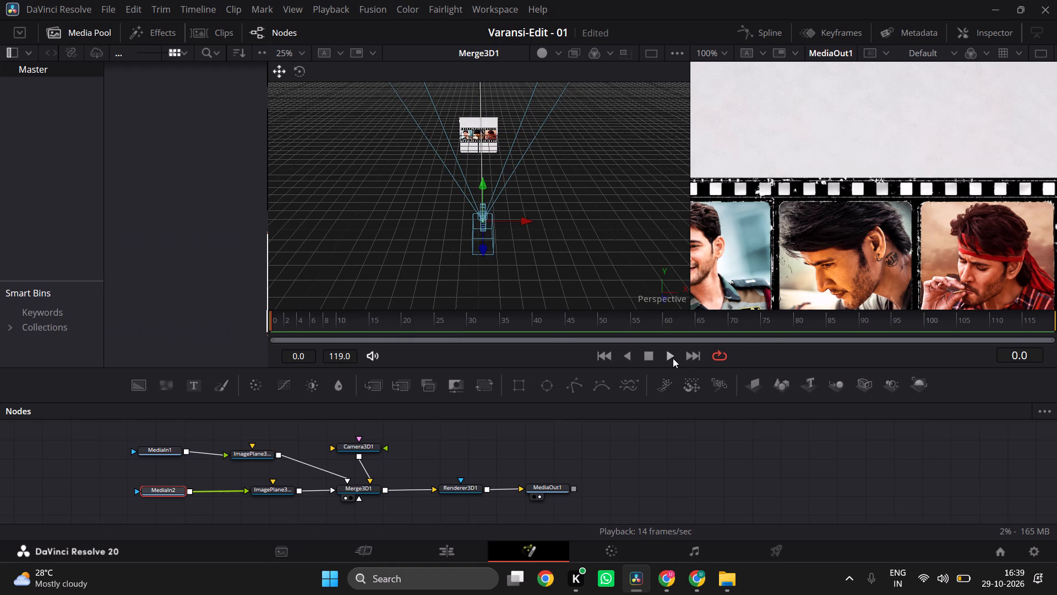
# Raise Camera3D1 slightly and move it a little closer to the film-strip plane, checking the framing in the MediaOut1 render.
pyautogui.keyDown('ctrl'); pyautogui.hscroll(1, 765, 237); pyautogui.keyUp('ctrl')
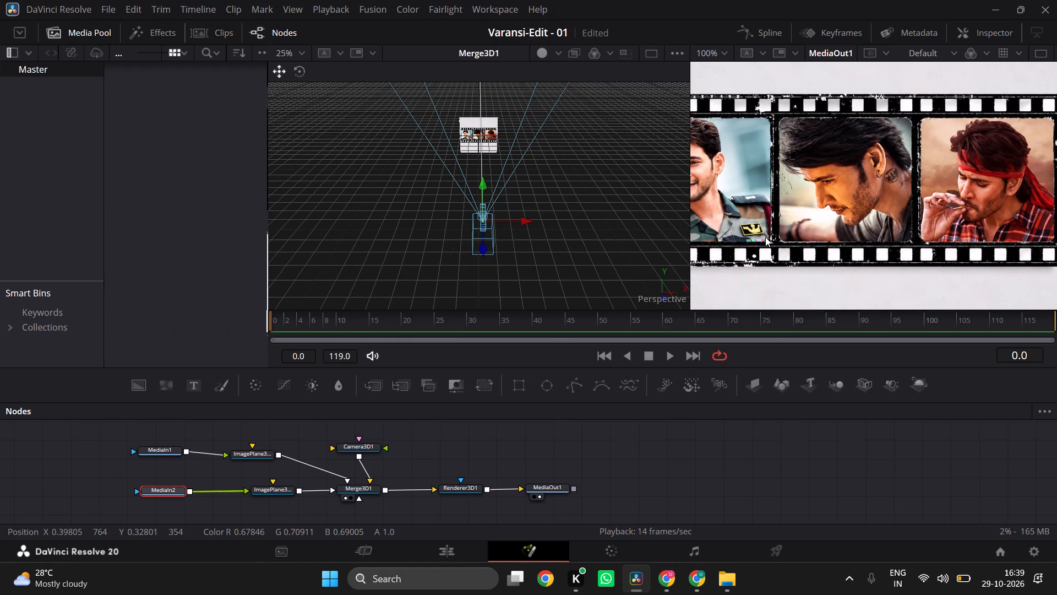
pyautogui.keyDown('ctrl'); pyautogui.scroll(-2, 765, 237); pyautogui.keyUp('ctrl')
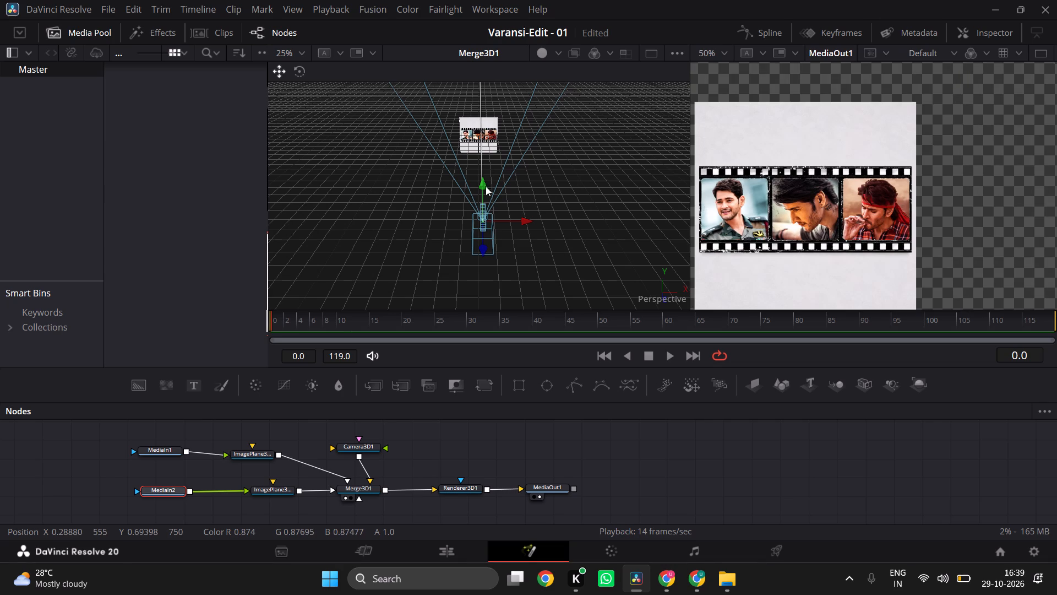
pyautogui.moveTo(481, 216); pyautogui.dragTo(482, 171)
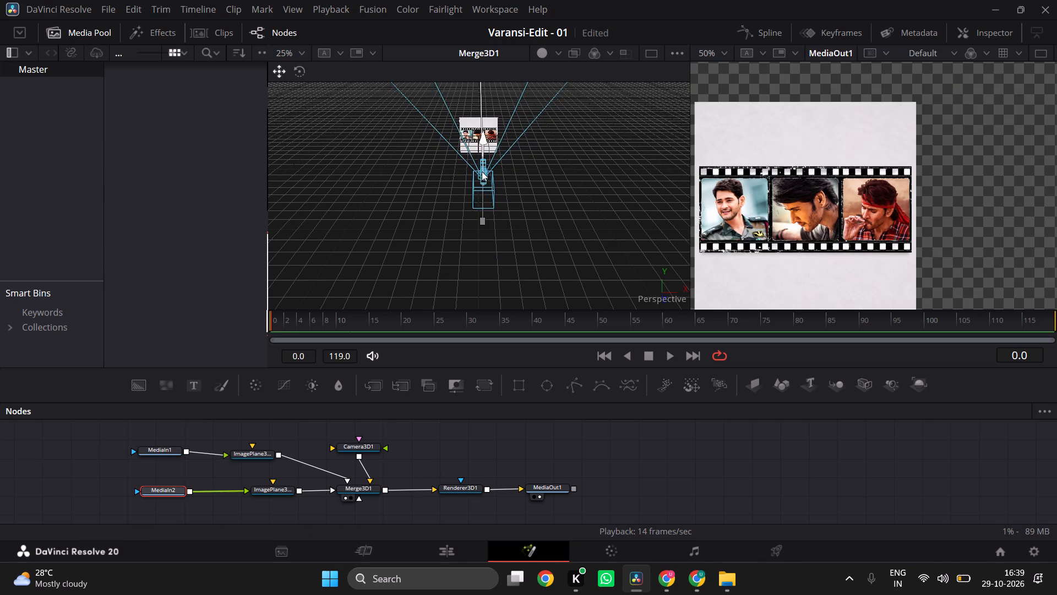
pyautogui.moveTo(482, 171); pyautogui.dragTo(484, 213)
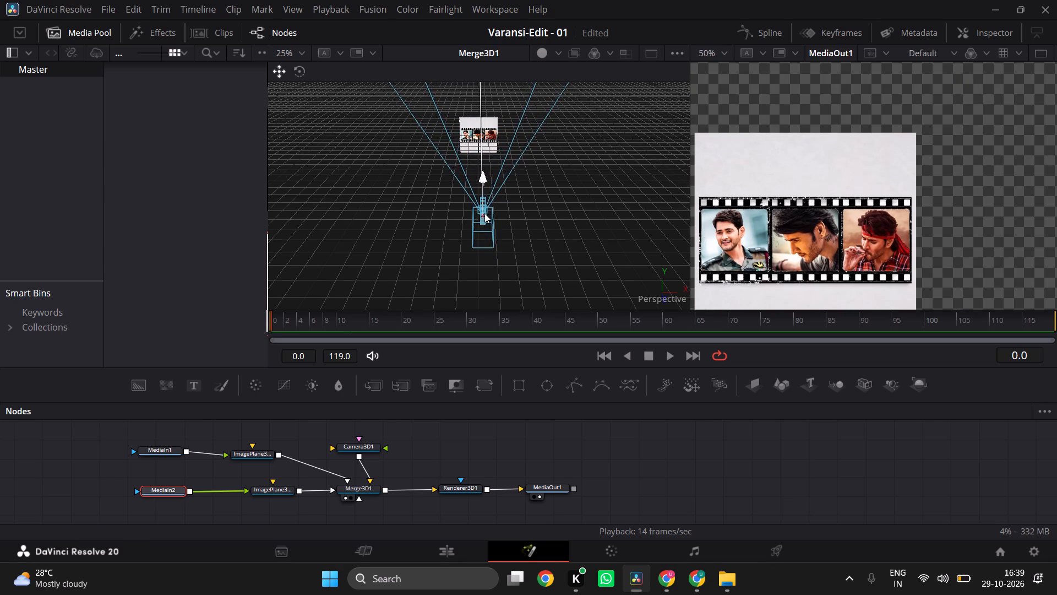
pyautogui.moveTo(484, 213); pyautogui.dragTo(483, 226)
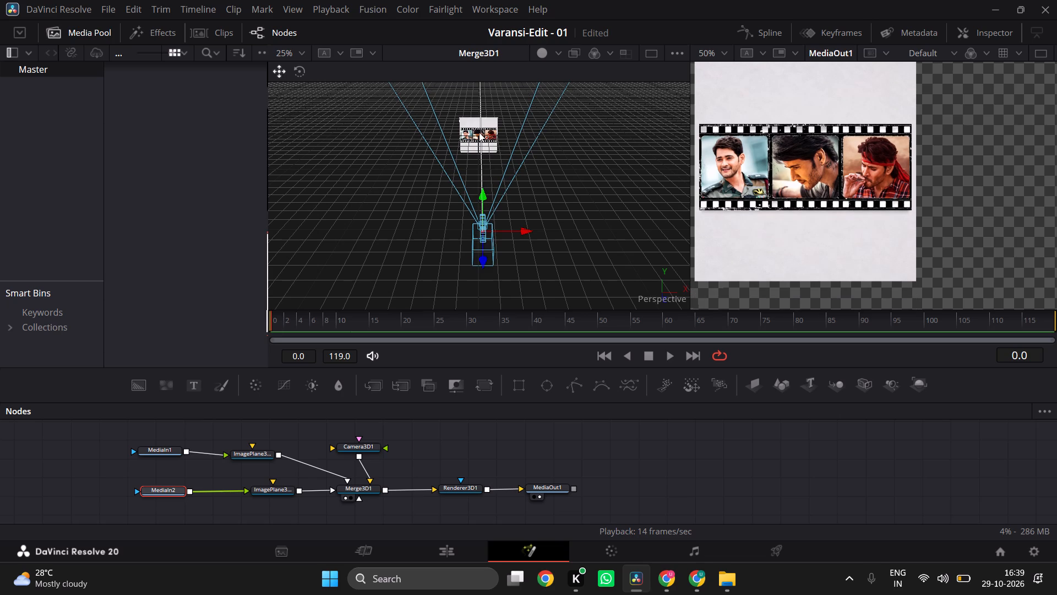
pyautogui.moveTo(480, 195); pyautogui.dragTo(484, 179)
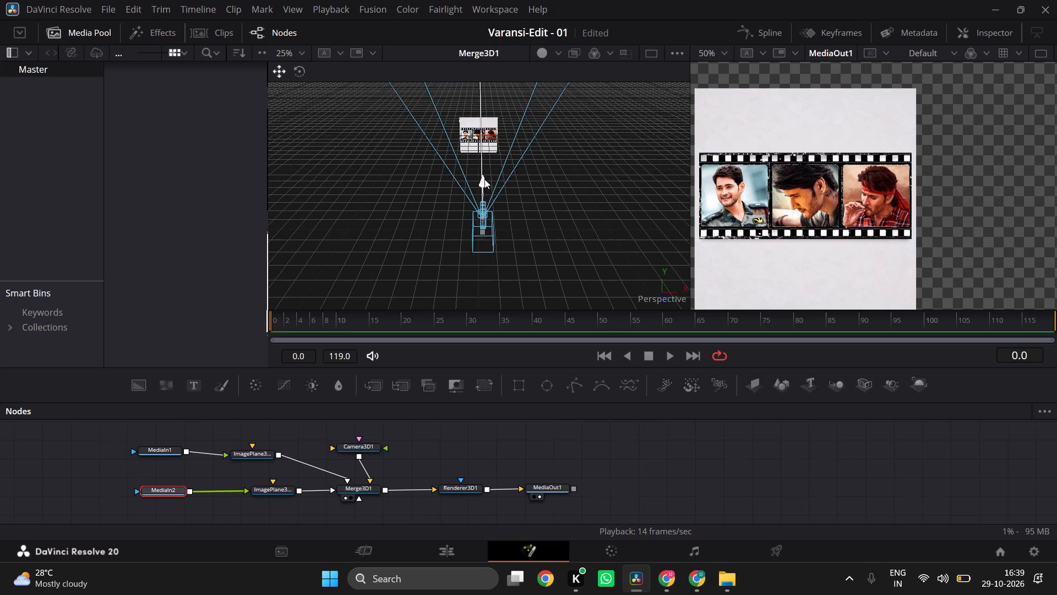
pyautogui.moveTo(484, 179); pyautogui.dragTo(485, 183)
pyautogui.moveTo(483, 241); pyautogui.dragTo(484, 255)
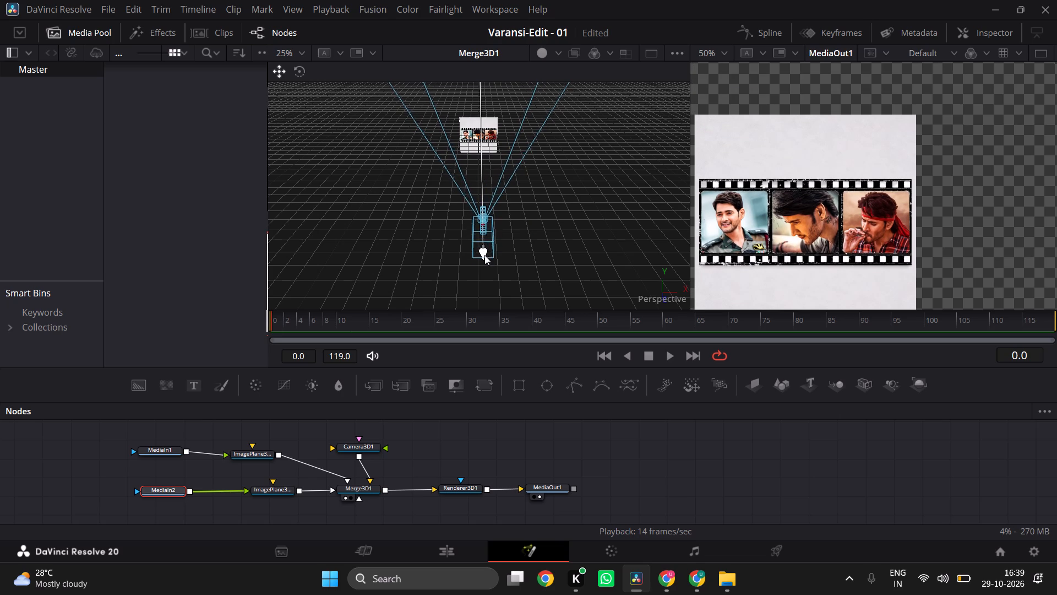
pyautogui.moveTo(484, 255); pyautogui.dragTo(487, 235)
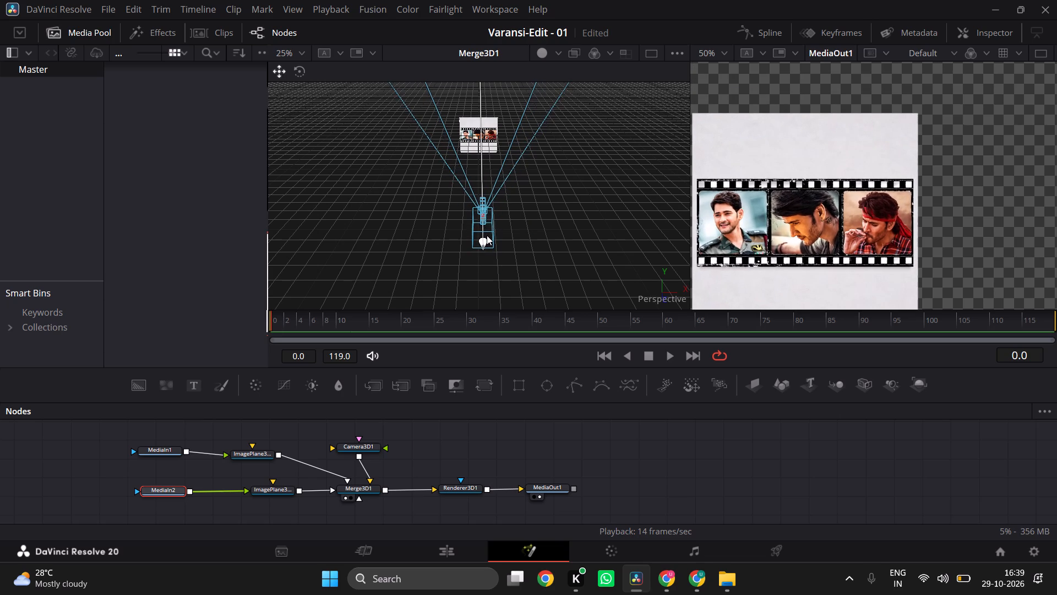
pyautogui.moveTo(487, 235); pyautogui.dragTo(488, 230)
# Examine the film strip and the edges of its paper backing in the MediaOut1 render at 100% and 70% zoom.
pyautogui.click(723, 47)
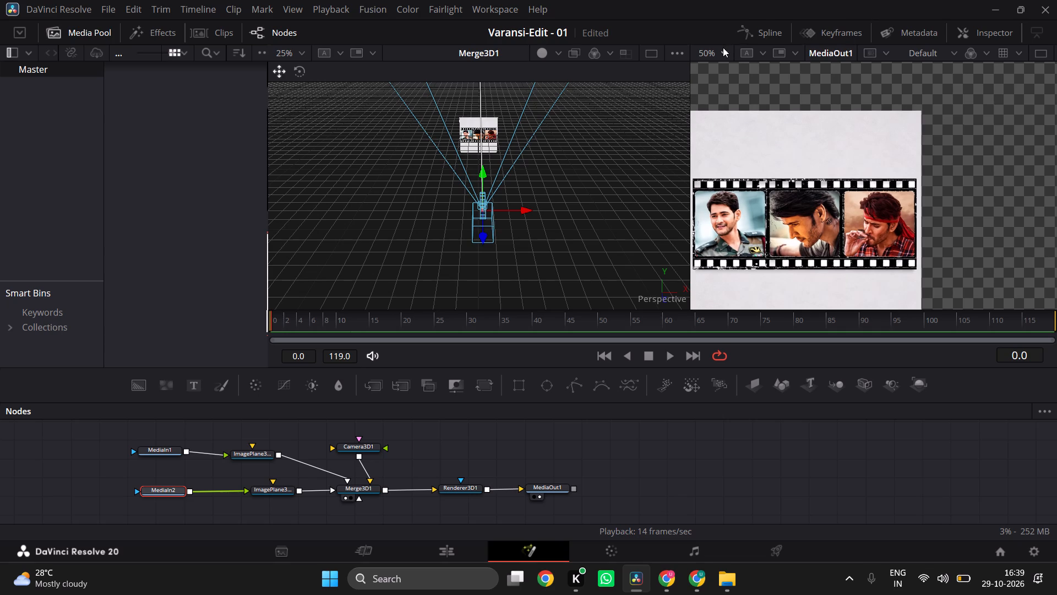
pyautogui.click(717, 116)
pyautogui.scroll(-1, 769, 145)
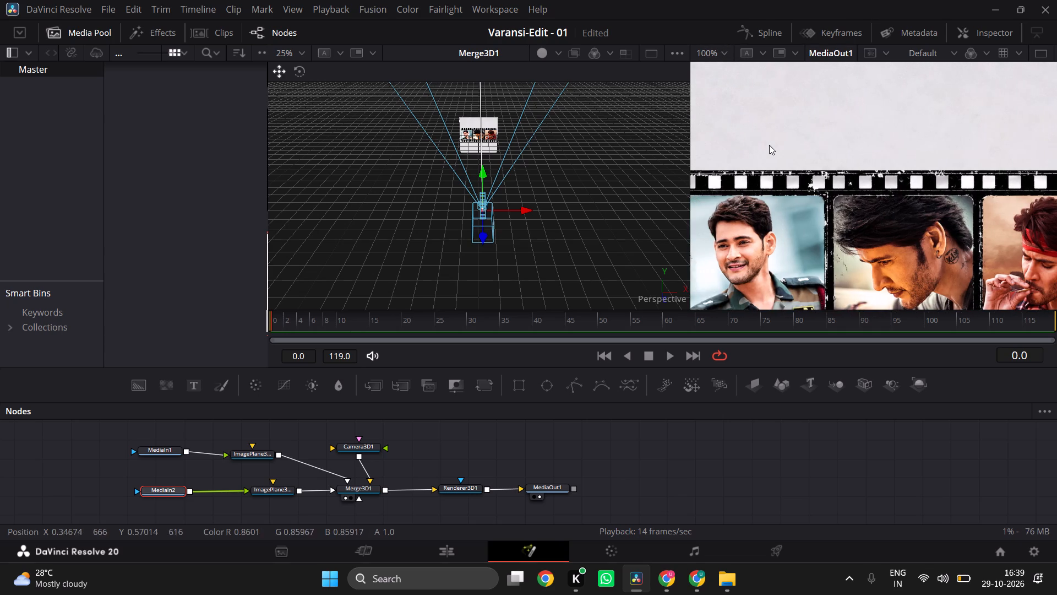
pyautogui.scroll(-1, 769, 145)
pyautogui.keyDown('ctrl'); pyautogui.scroll(-1, 769, 145); pyautogui.keyUp('ctrl')
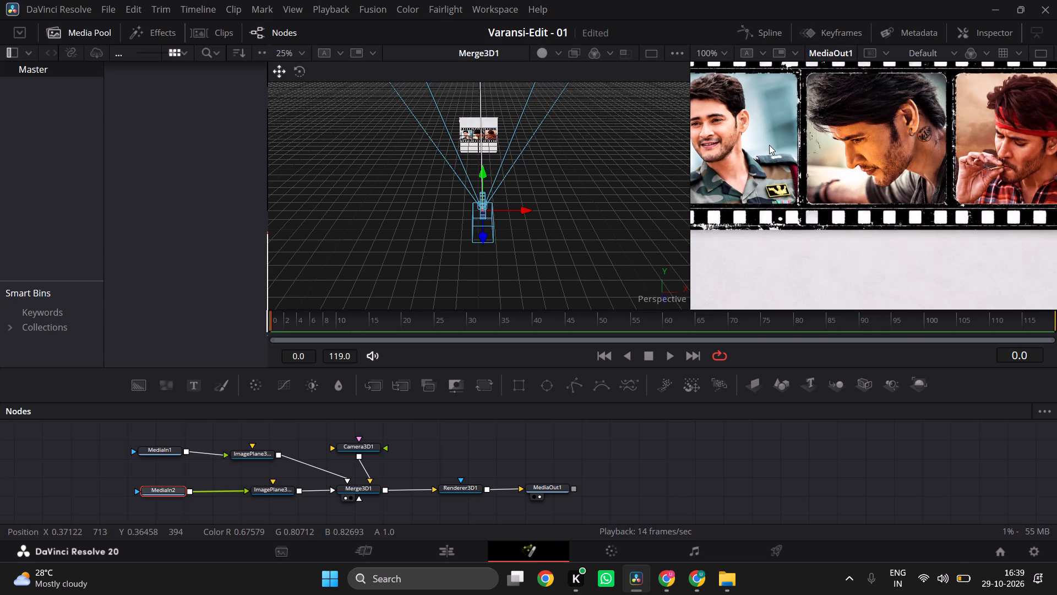
pyautogui.keyDown('ctrl'); pyautogui.scroll(-1, 769, 145); pyautogui.keyUp('ctrl')
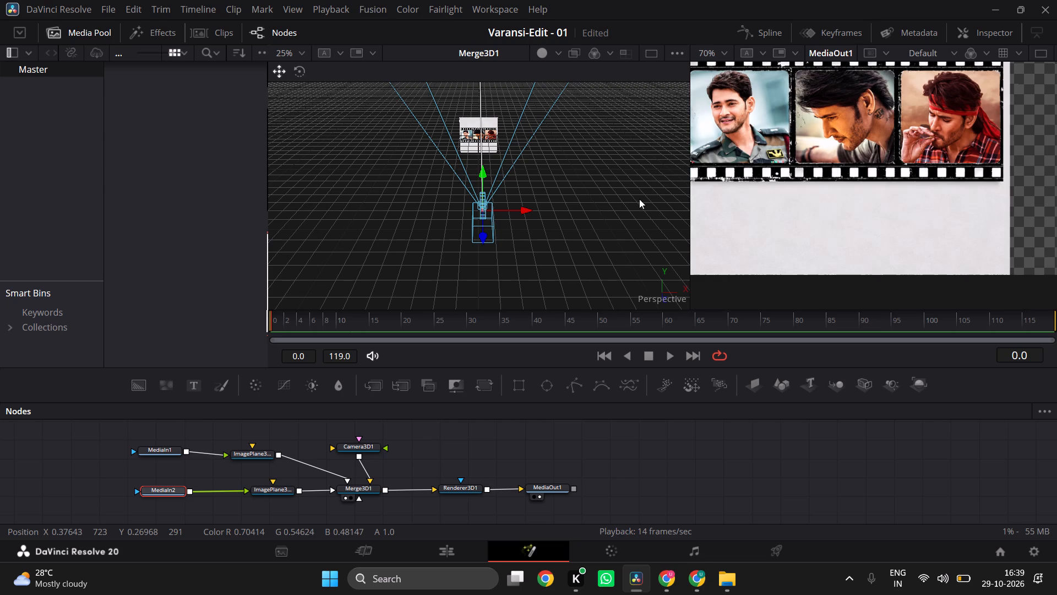